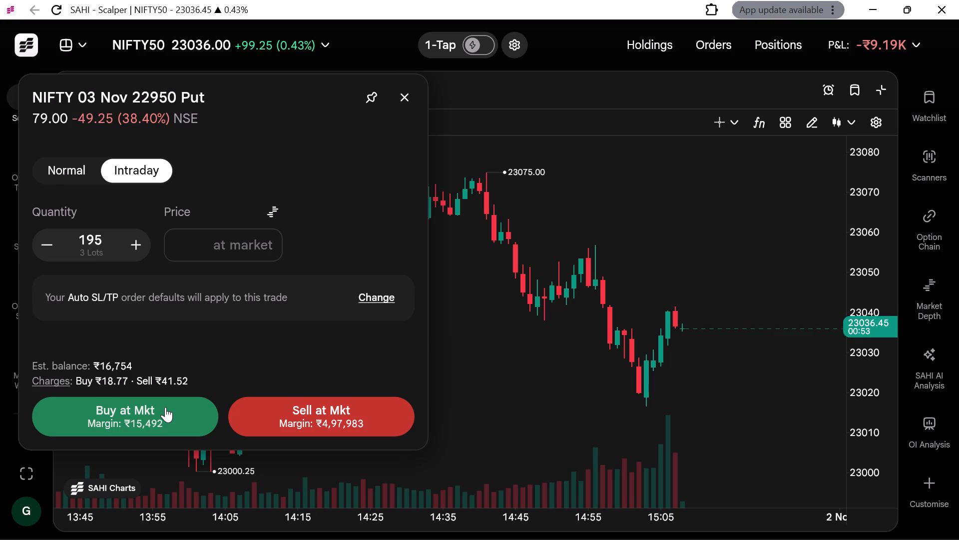
# Place an intraday market buy order for 195 quantity (3 lots) of the NIFTY 03 Nov 22950 Put.
pyautogui.click(165, 407)
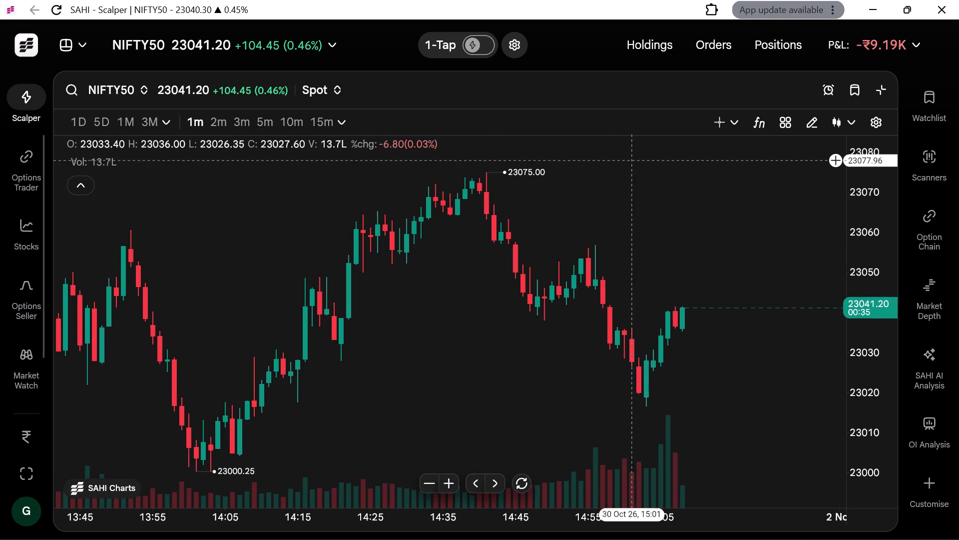
# Restore the split layout to view the 22950 Call and Put charts, and maximize the NIFTY50 spot chart again.
pyautogui.click(877, 91)
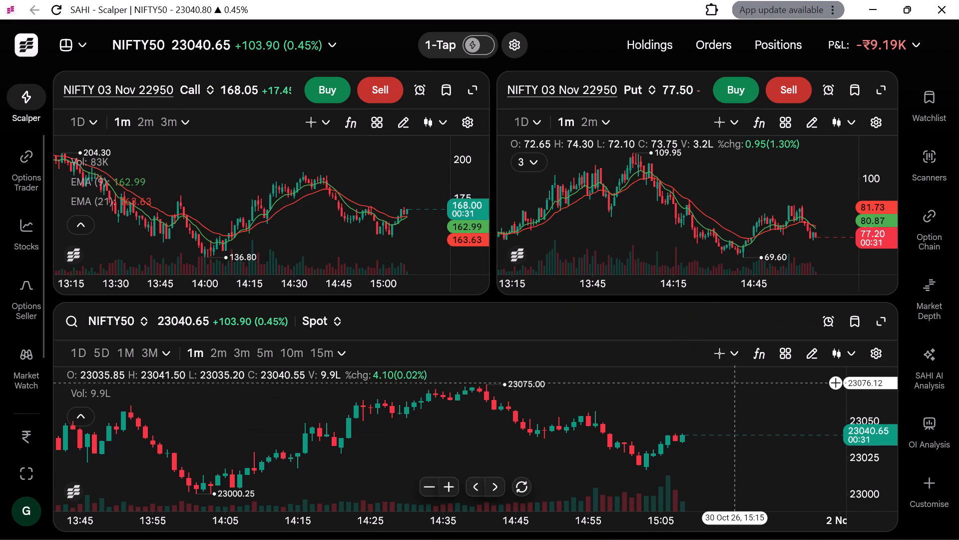
pyautogui.click(876, 325)
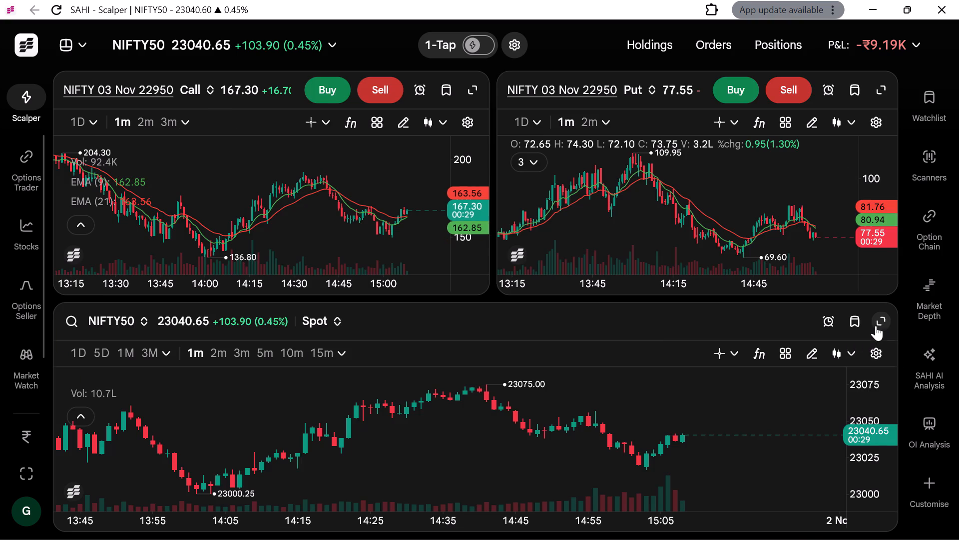
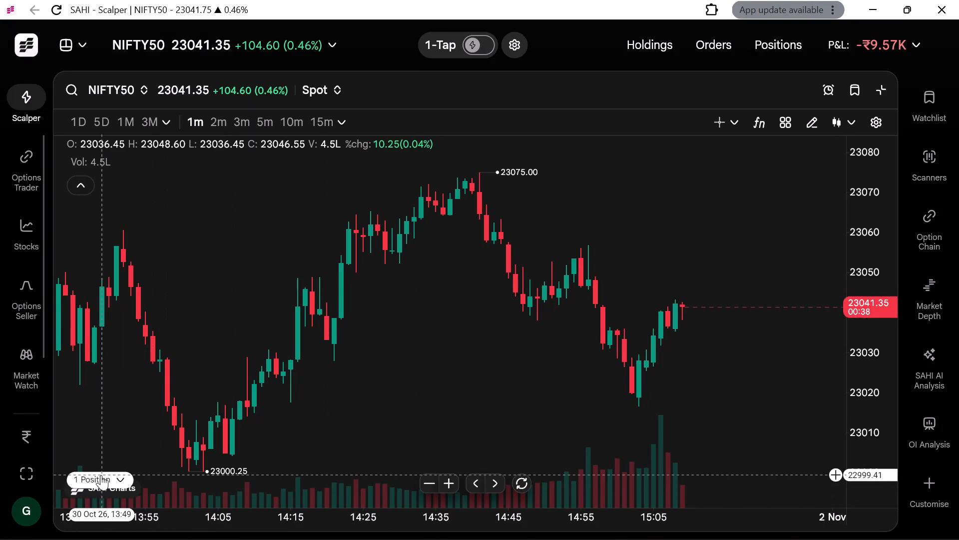
# Locate the open 22950 Put position on the NIFTY50 spot chart and compress the price scale to show it together with the current candles.
pyautogui.click(101, 475)
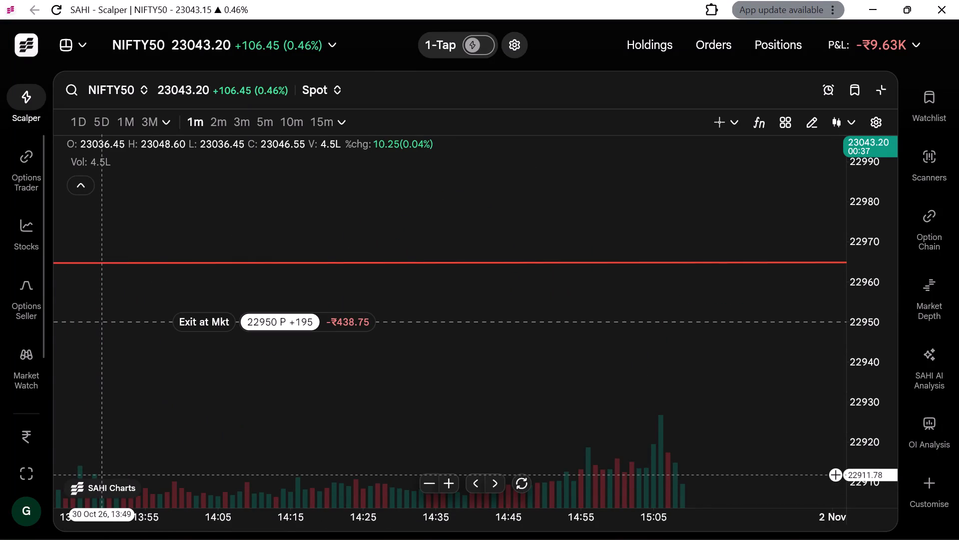
pyautogui.scroll(-1, 395, 386)
pyautogui.scroll(-1, 870, 293)
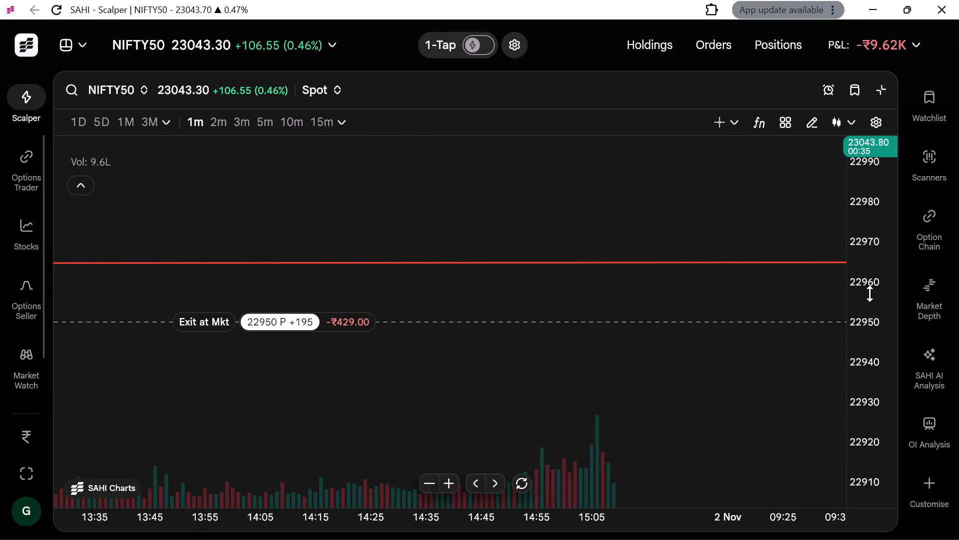
pyautogui.scroll(-19, 870, 293)
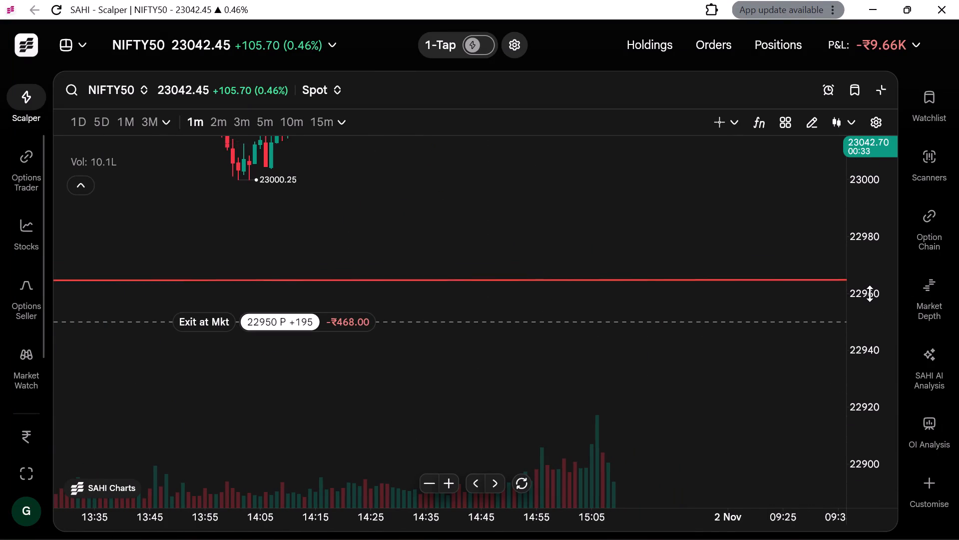
pyautogui.scroll(-19, 870, 293)
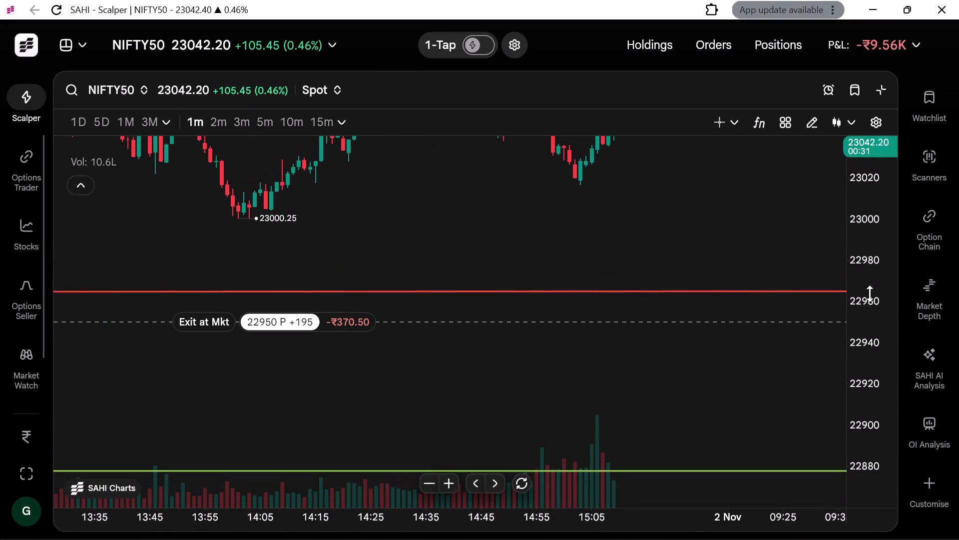
pyautogui.scroll(-9, 870, 293)
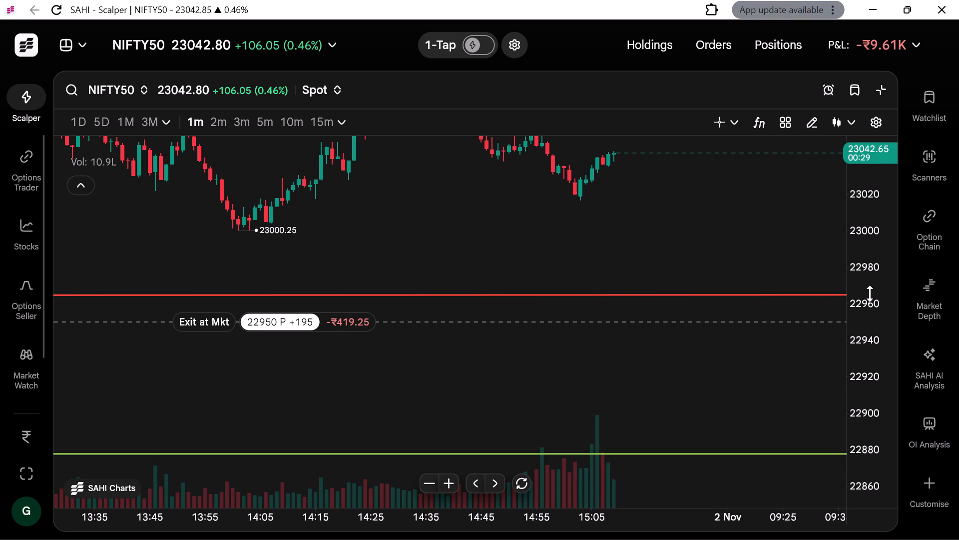
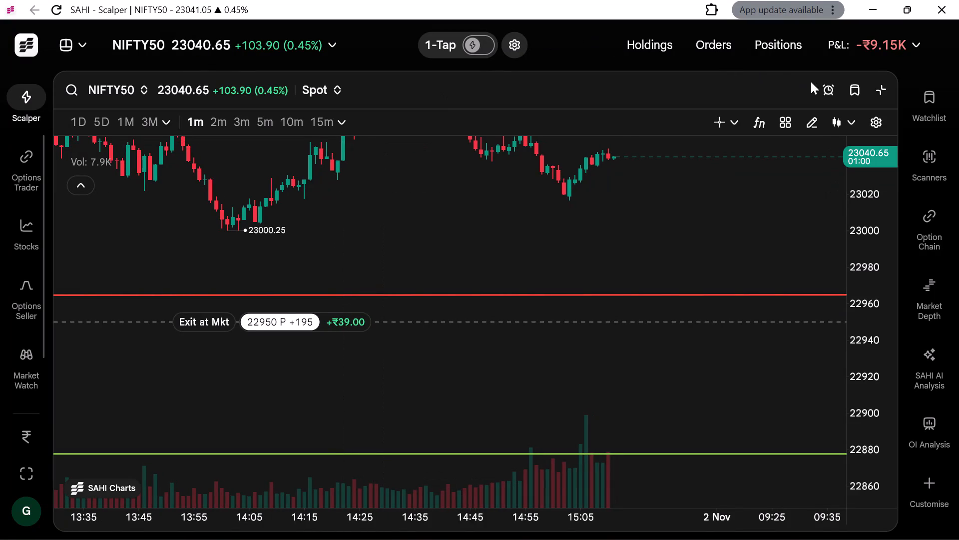
# Enlarge the NIFTY 03 Nov 22950 Put chart and lower the position's take-profit order to a profit of ₹1,716.
pyautogui.click(881, 95)
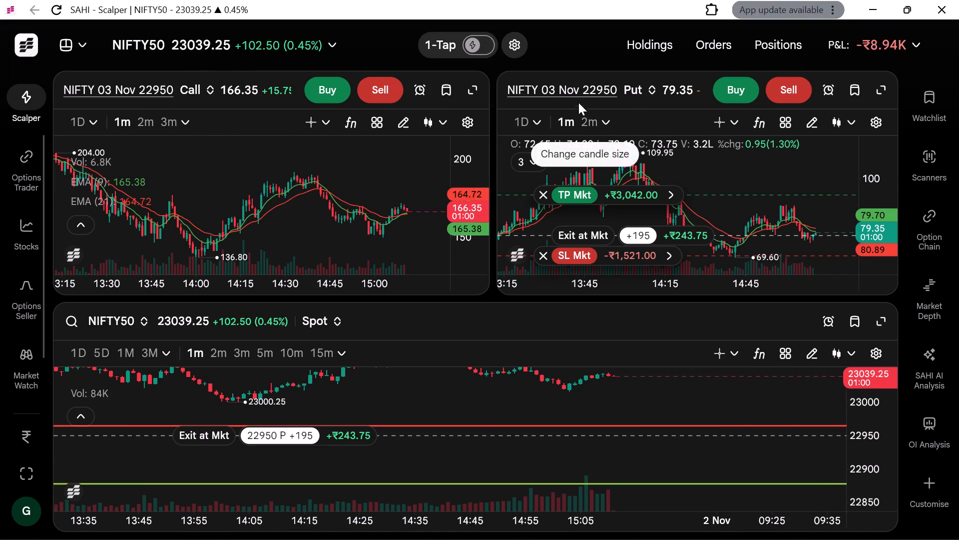
pyautogui.click(879, 89)
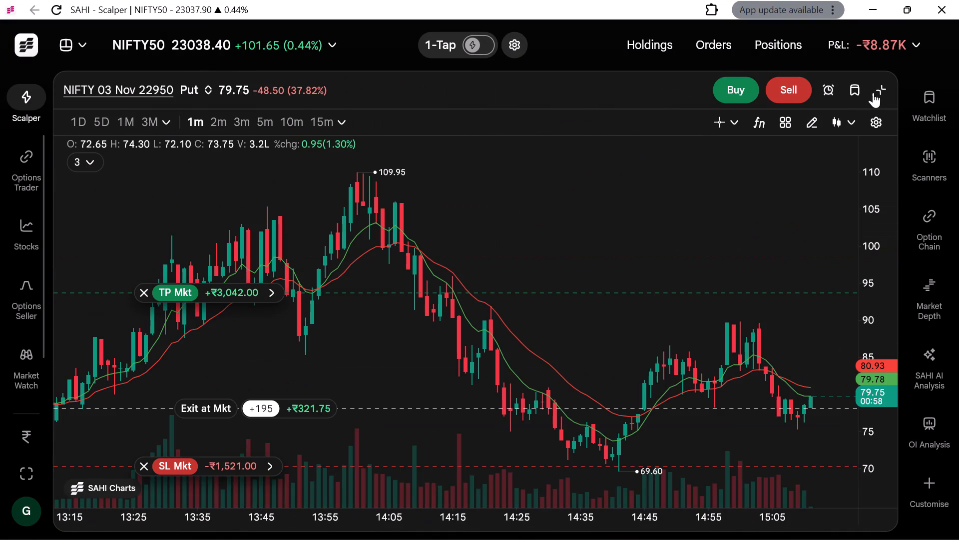
pyautogui.scroll(1, 656, 241)
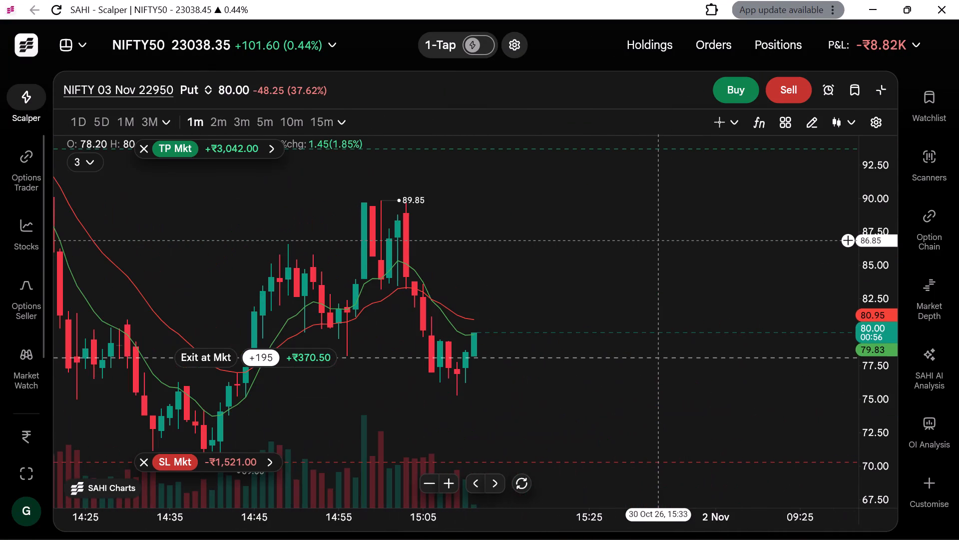
pyautogui.scroll(-1, 656, 241)
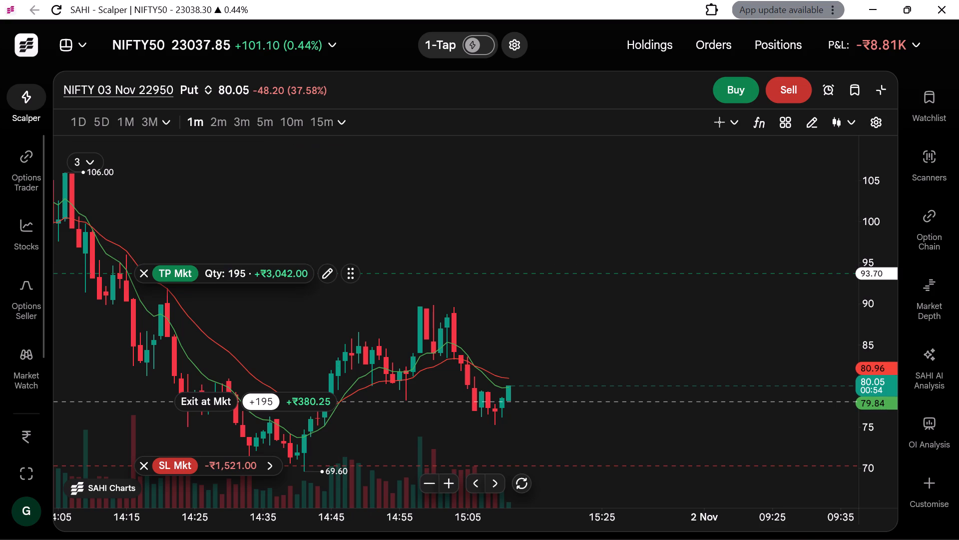
pyautogui.moveTo(267, 278); pyautogui.dragTo(267, 302)
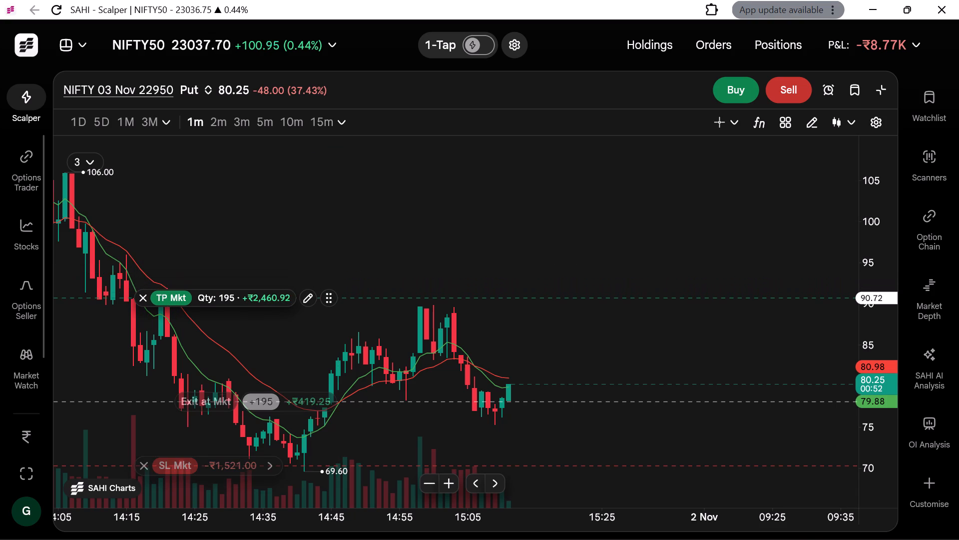
pyautogui.moveTo(267, 302); pyautogui.dragTo(267, 311)
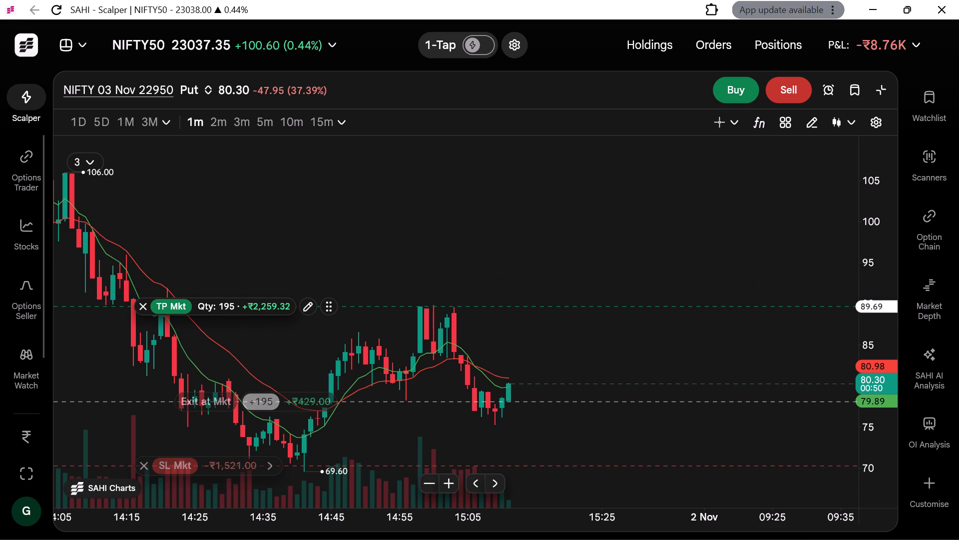
pyautogui.moveTo(267, 311); pyautogui.dragTo(264, 334)
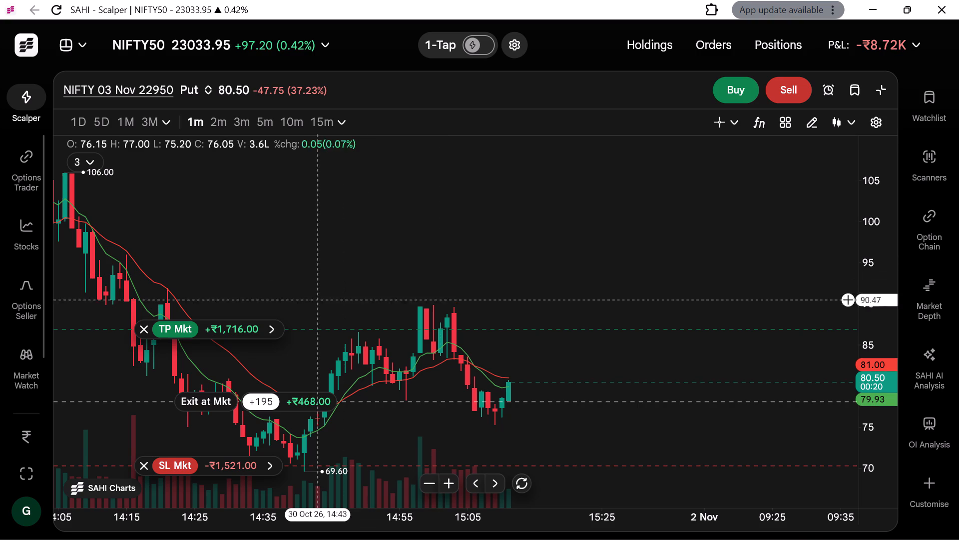
# Raise the Put position's stop-loss order above the entry price, locking in a profit of ₹253.50.
pyautogui.moveTo(265, 468); pyautogui.dragTo(253, 427)
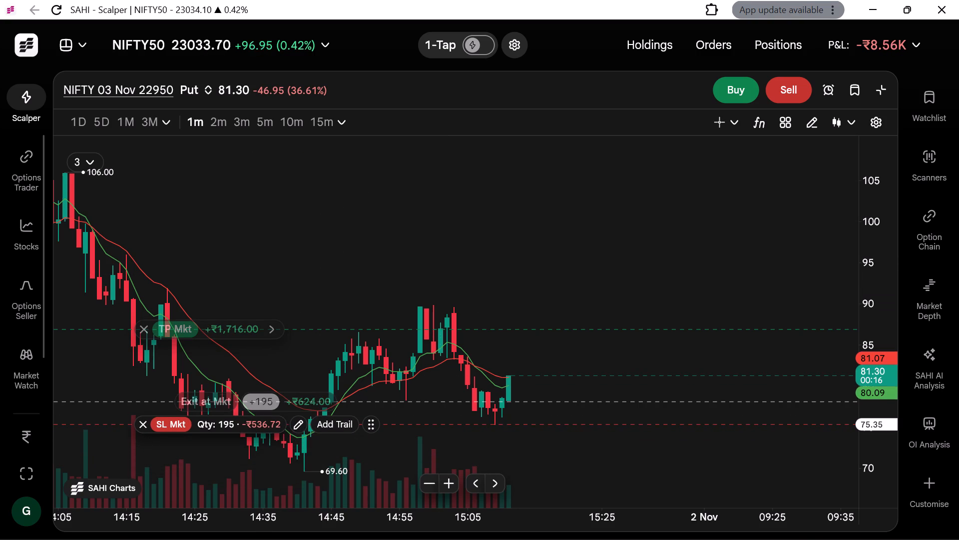
pyautogui.moveTo(253, 427); pyautogui.dragTo(243, 403)
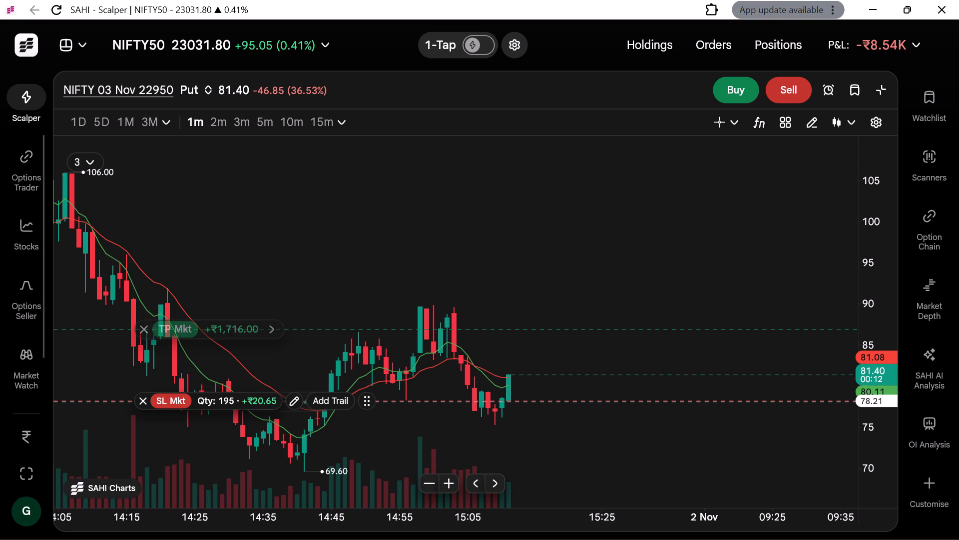
pyautogui.moveTo(243, 403); pyautogui.dragTo(239, 396)
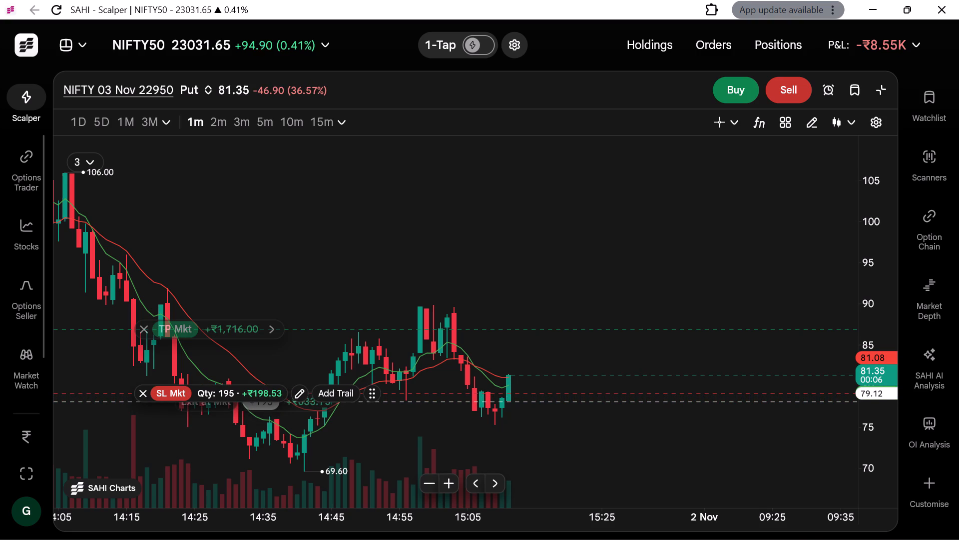
pyautogui.moveTo(239, 396); pyautogui.dragTo(238, 394)
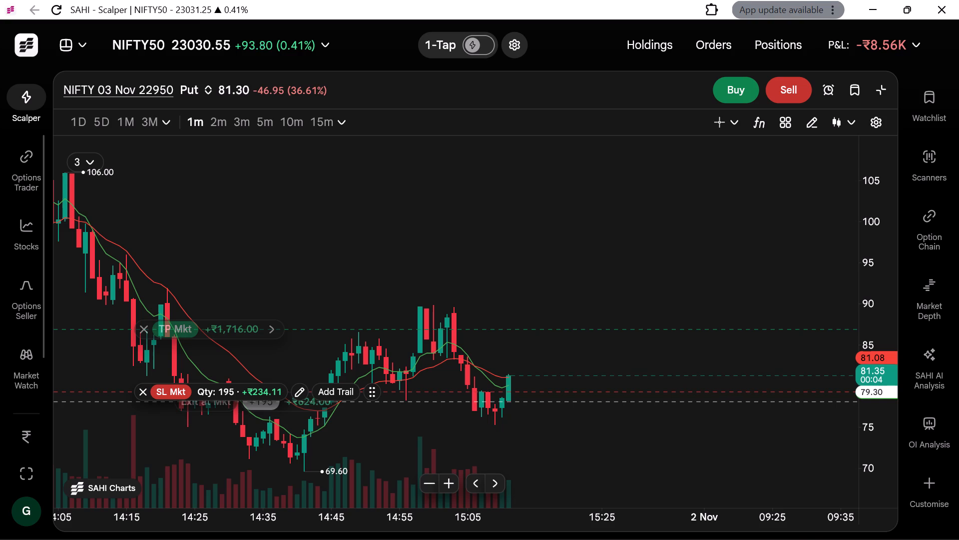
pyautogui.moveTo(238, 394); pyautogui.dragTo(238, 393)
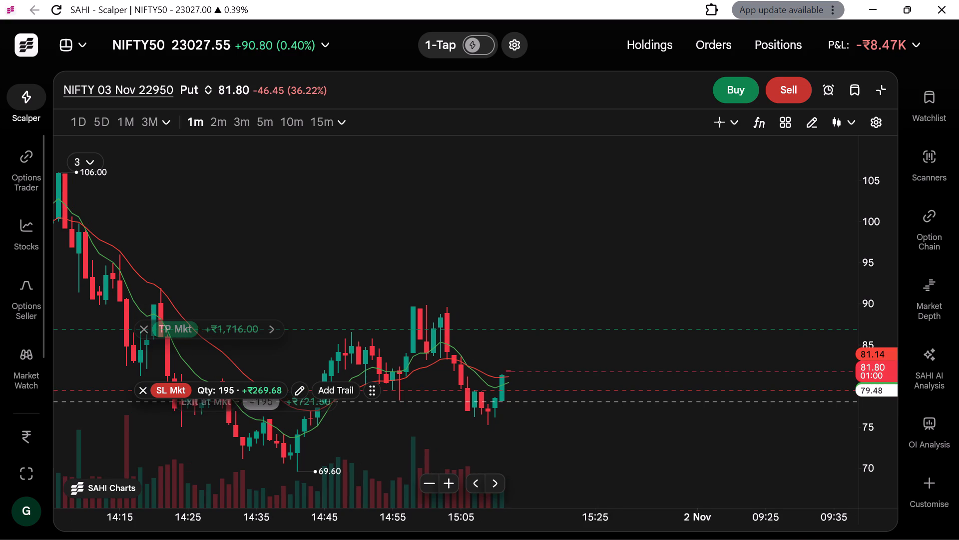
pyautogui.moveTo(238, 393); pyautogui.dragTo(237, 393)
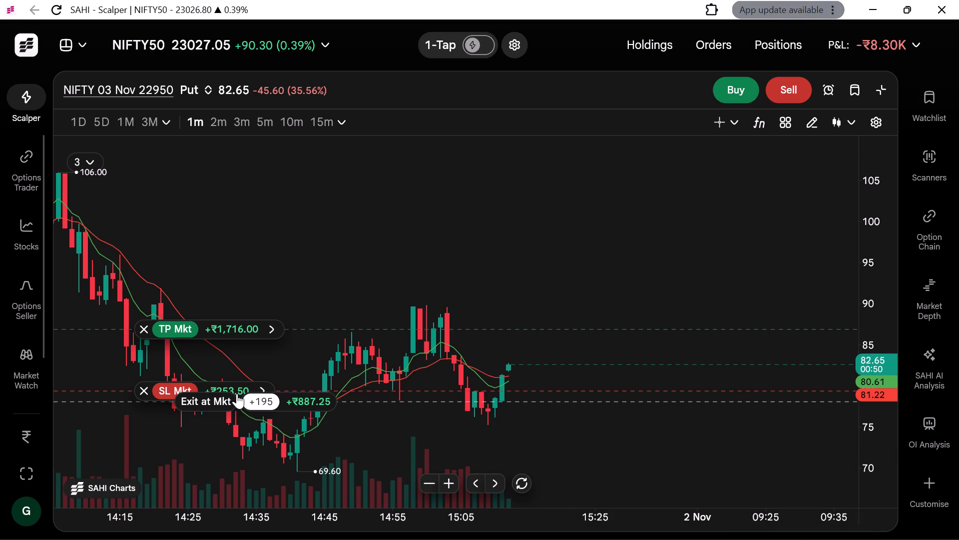
# Trail the Put position's stop-loss higher in stages, first to 80.60 and finally to a trigger of 81.45.
pyautogui.moveTo(258, 391); pyautogui.dragTo(259, 381)
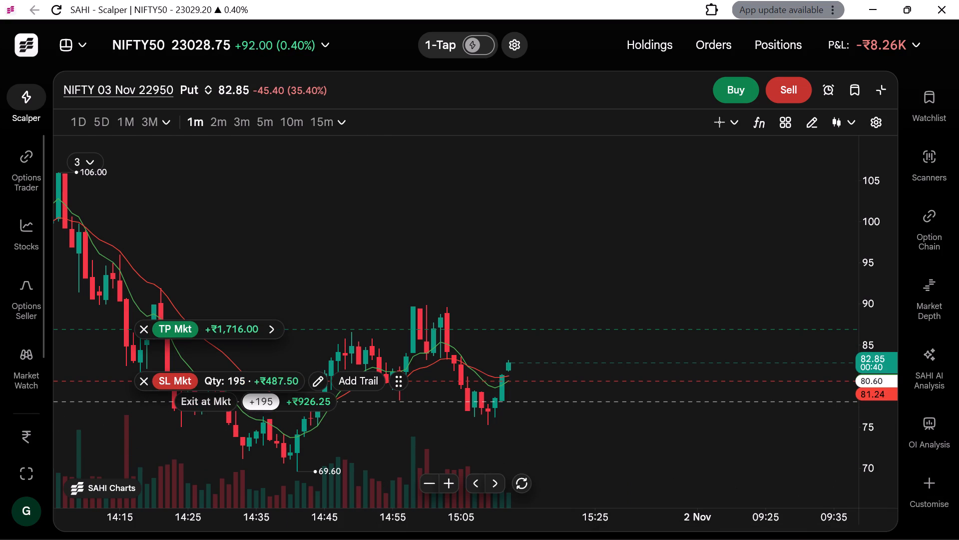
pyautogui.moveTo(274, 385); pyautogui.dragTo(274, 383)
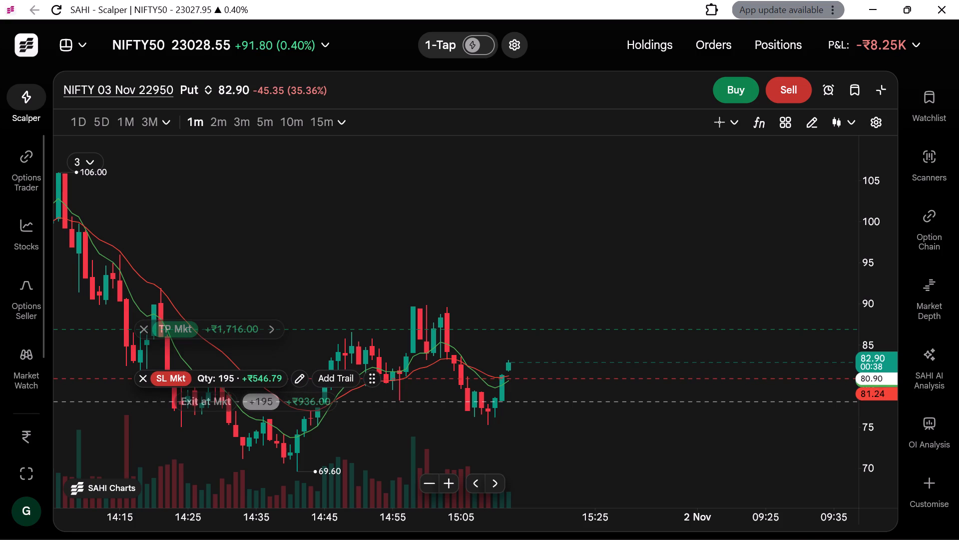
pyautogui.moveTo(274, 383); pyautogui.dragTo(274, 380)
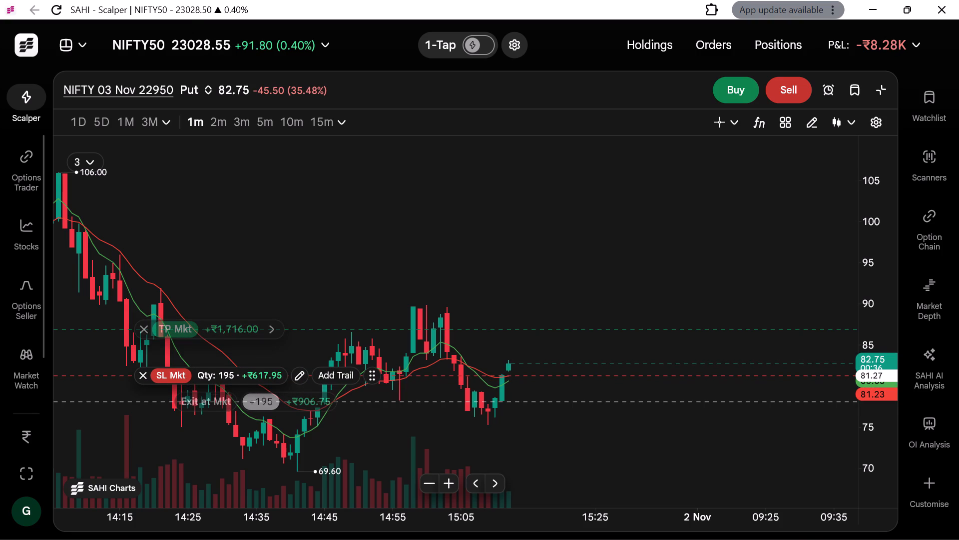
pyautogui.moveTo(274, 380); pyautogui.dragTo(270, 376)
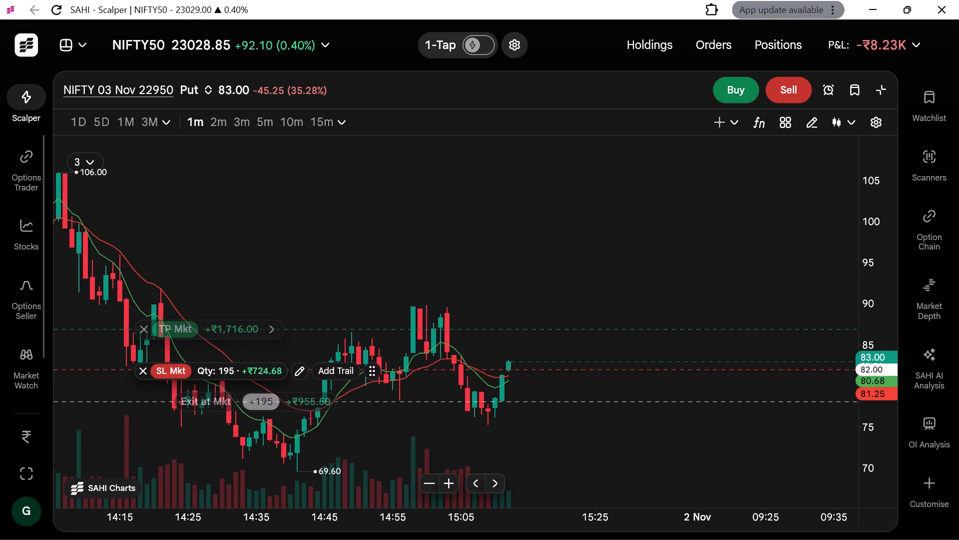
pyautogui.moveTo(270, 376); pyautogui.dragTo(270, 378)
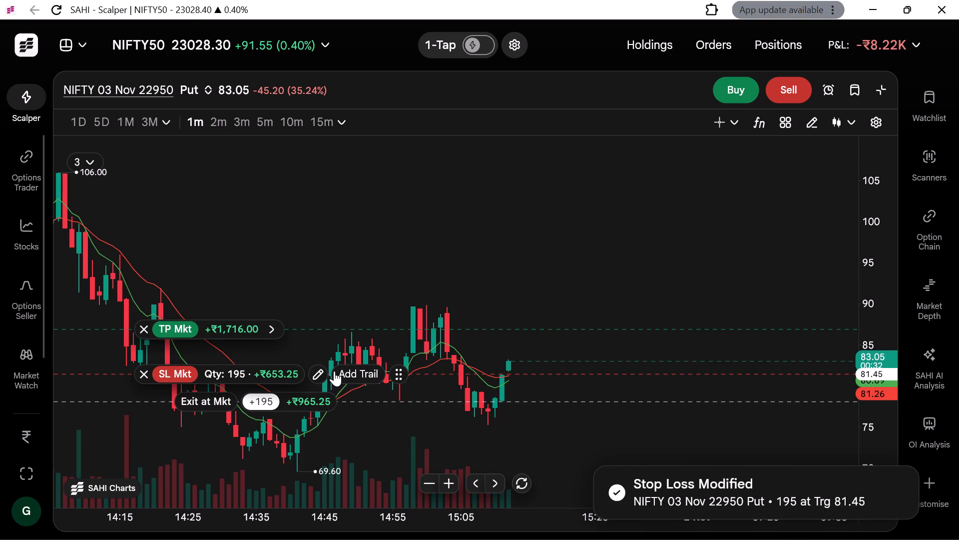
# Raise the Put position's stop-loss to 83.35, closer beneath the rising candle.
pyautogui.hscroll(-1, 352, 353)
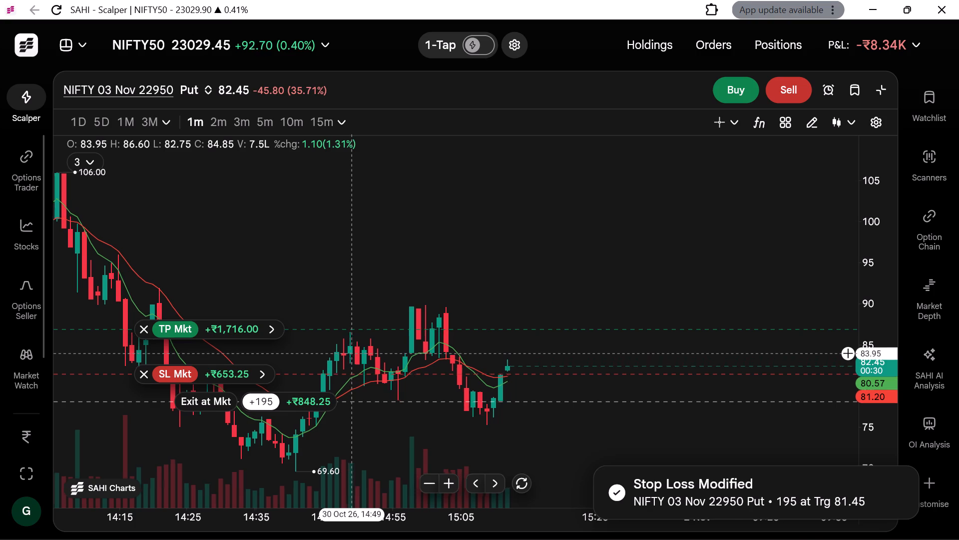
pyautogui.hscroll(-1, 352, 353)
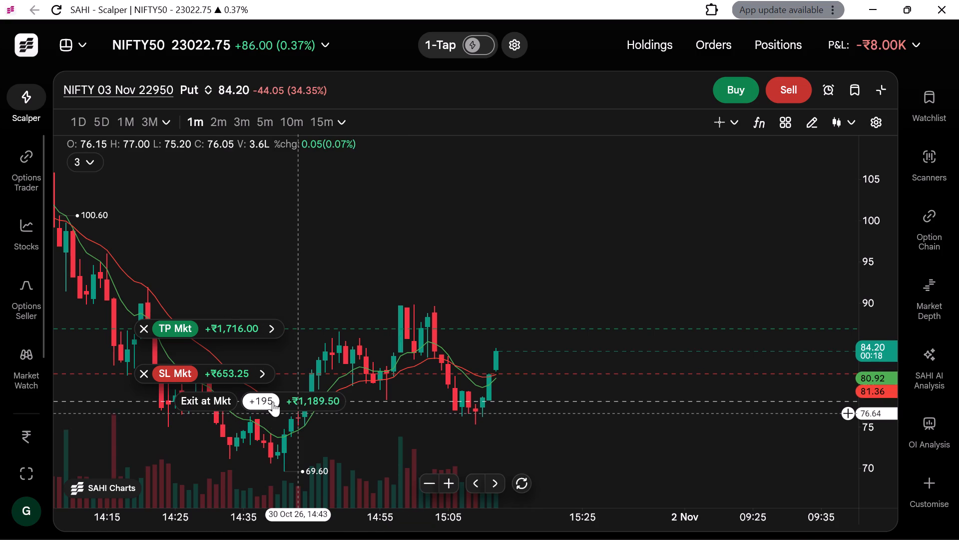
pyautogui.moveTo(240, 375); pyautogui.dragTo(240, 369)
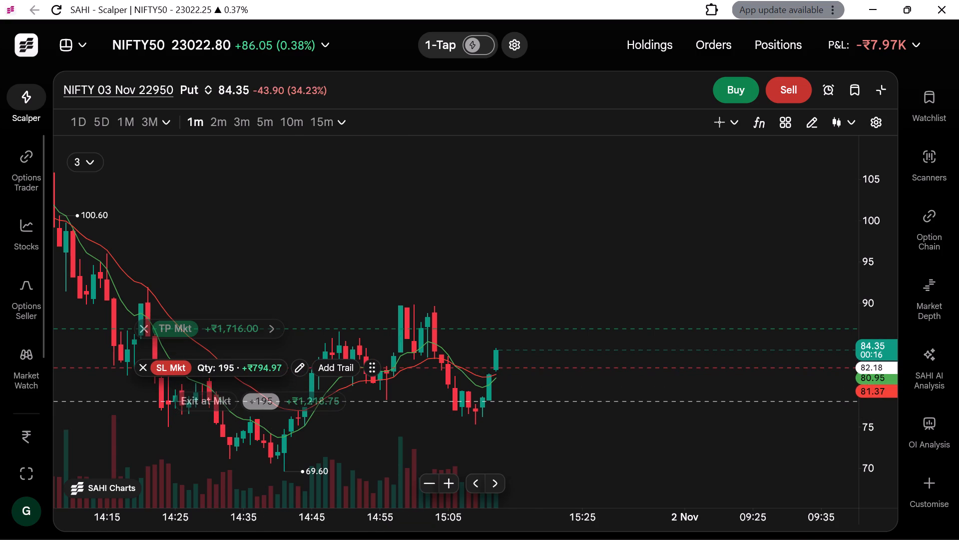
pyautogui.moveTo(240, 369); pyautogui.dragTo(240, 363)
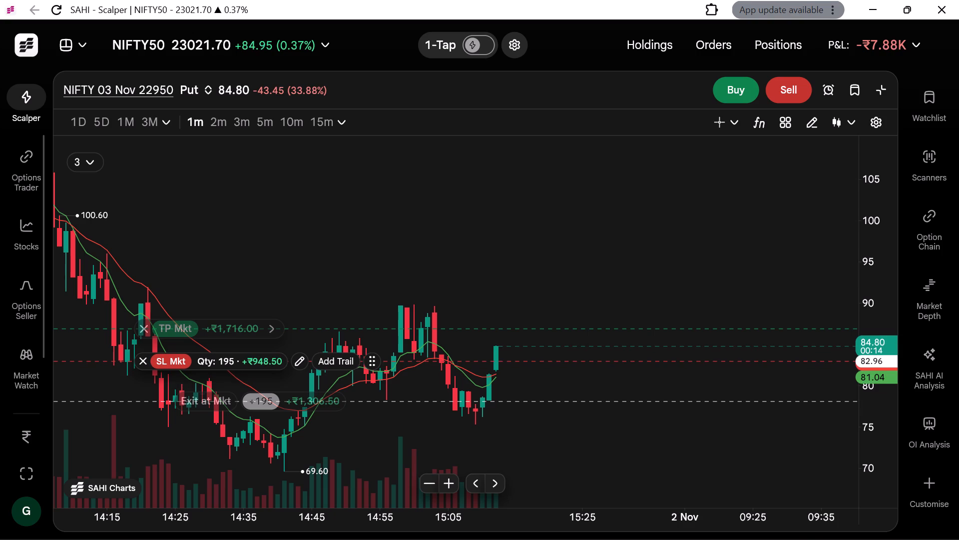
pyautogui.moveTo(240, 363); pyautogui.dragTo(239, 360)
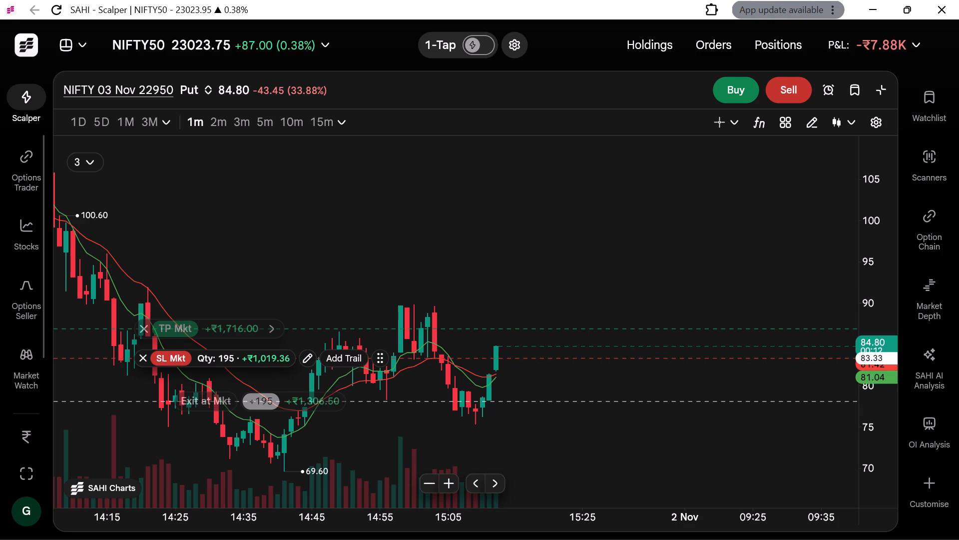
pyautogui.moveTo(239, 360); pyautogui.dragTo(238, 360)
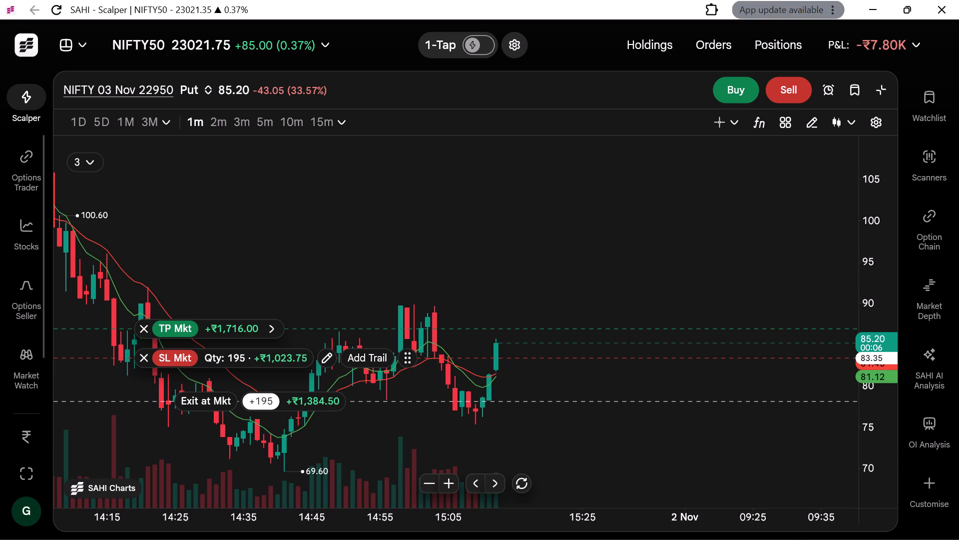
# Raise the Put position's stop-loss to lock in a ₹1,131 profit, and try to move it slightly higher.
pyautogui.moveTo(265, 366); pyautogui.dragTo(264, 362)
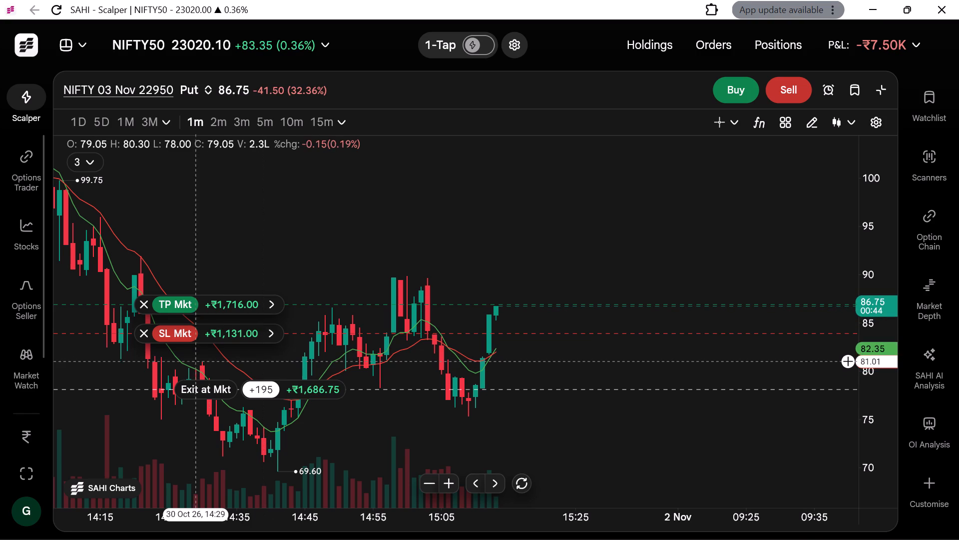
pyautogui.moveTo(243, 338); pyautogui.dragTo(243, 331)
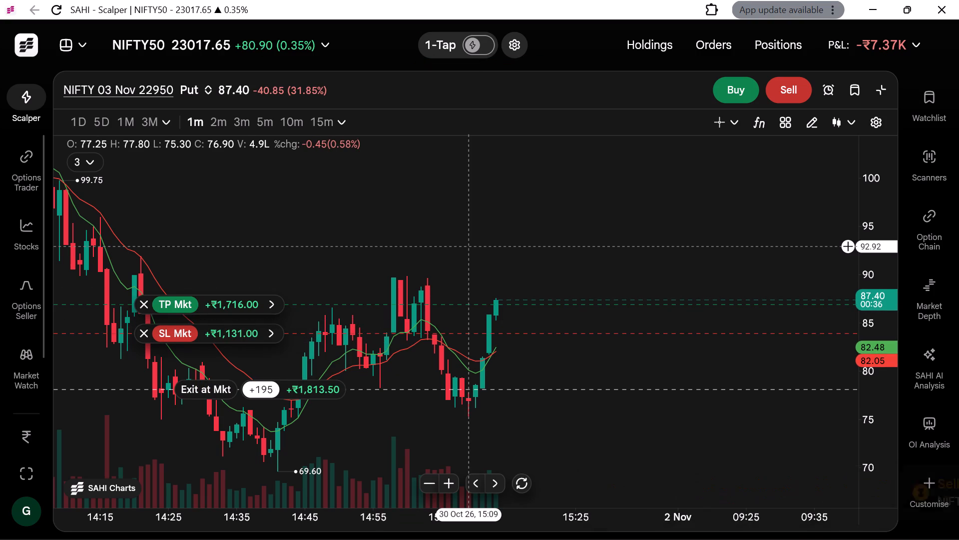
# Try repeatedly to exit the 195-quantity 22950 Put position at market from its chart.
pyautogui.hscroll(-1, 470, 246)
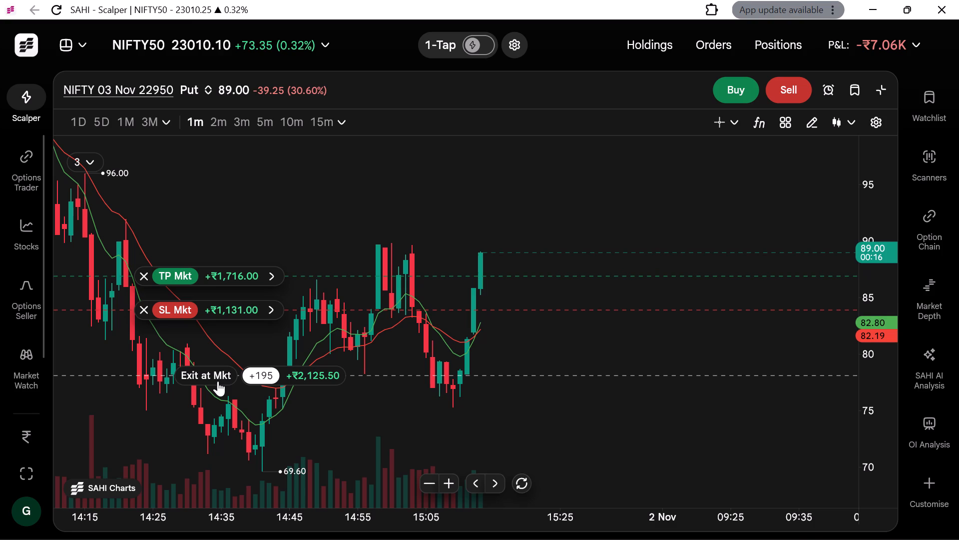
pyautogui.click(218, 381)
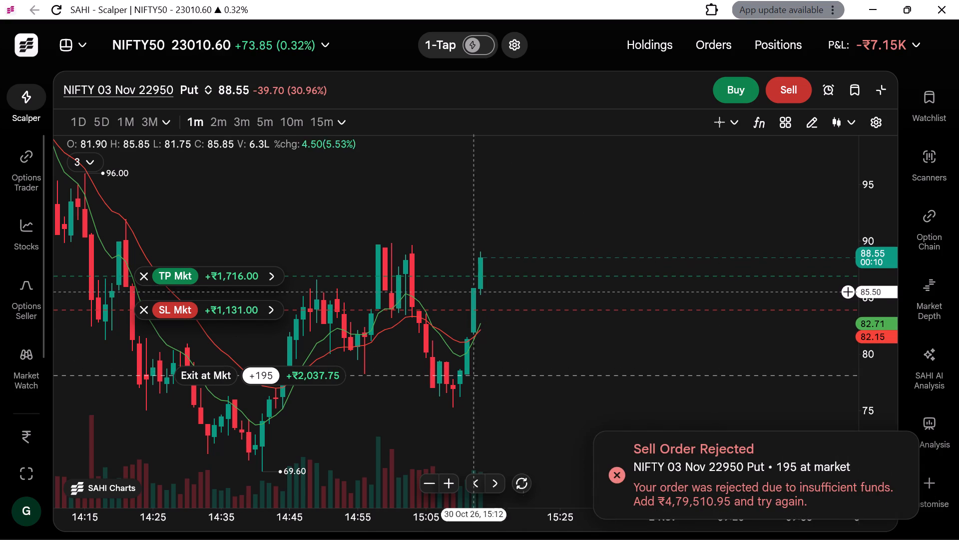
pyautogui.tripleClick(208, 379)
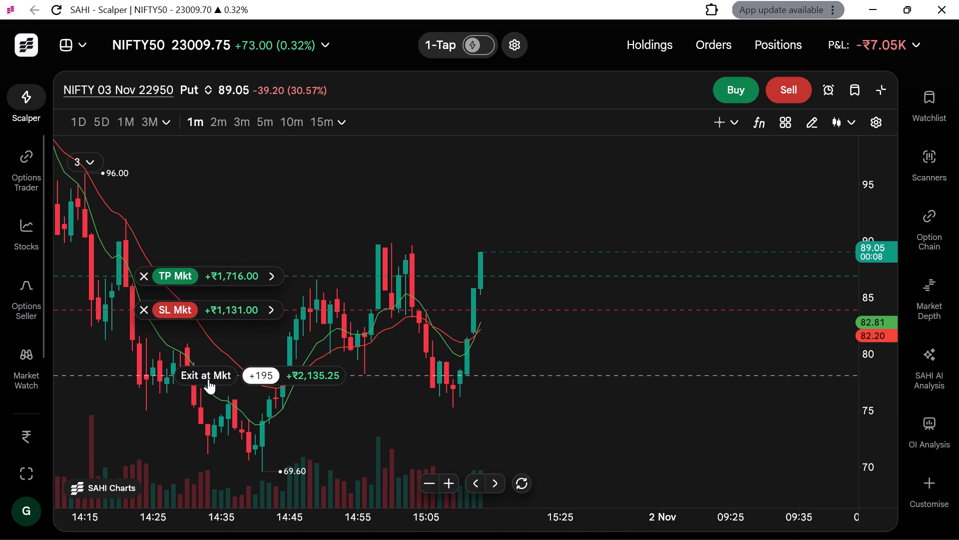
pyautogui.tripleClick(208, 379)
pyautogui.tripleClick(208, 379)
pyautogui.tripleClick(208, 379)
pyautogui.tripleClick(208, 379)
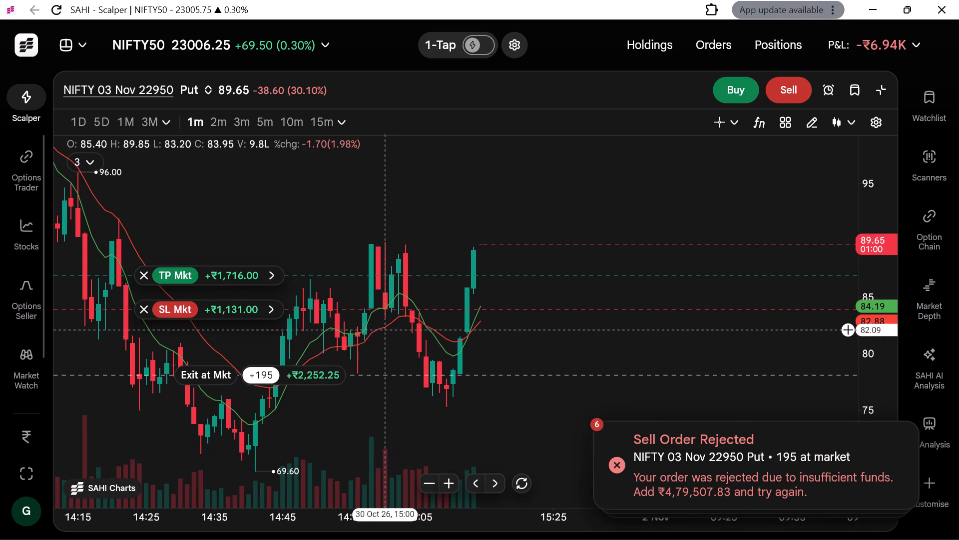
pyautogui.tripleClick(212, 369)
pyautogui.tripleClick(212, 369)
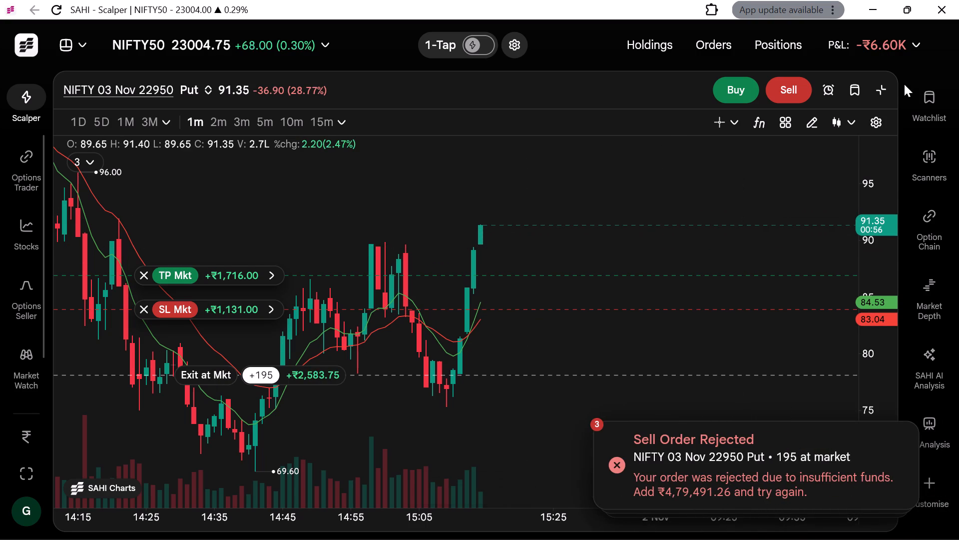
# Restore the multi-chart layout, open the 22950 Put's exit ticket from the positions list, and place an intraday limit buy of 195 at 90.05.
pyautogui.click(881, 82)
pyautogui.click(783, 51)
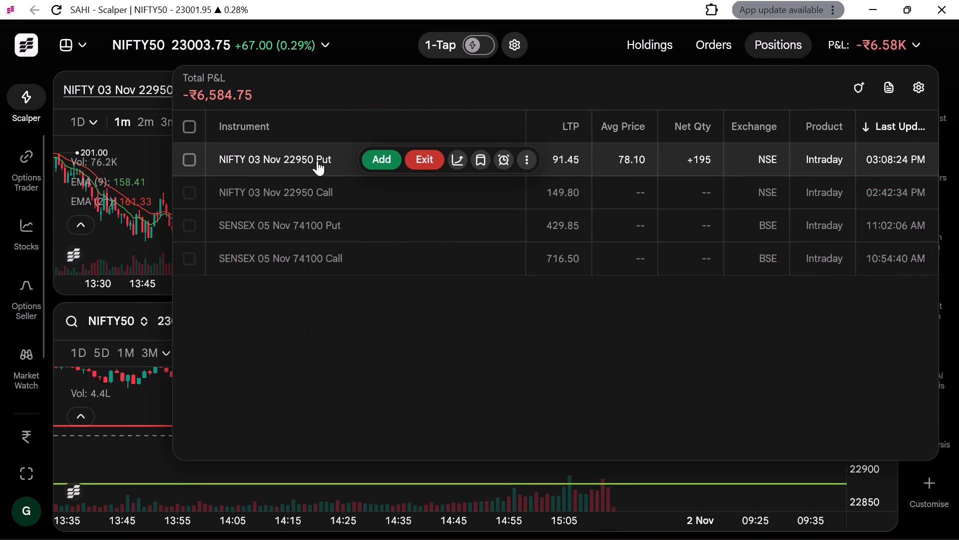
pyautogui.click(430, 152)
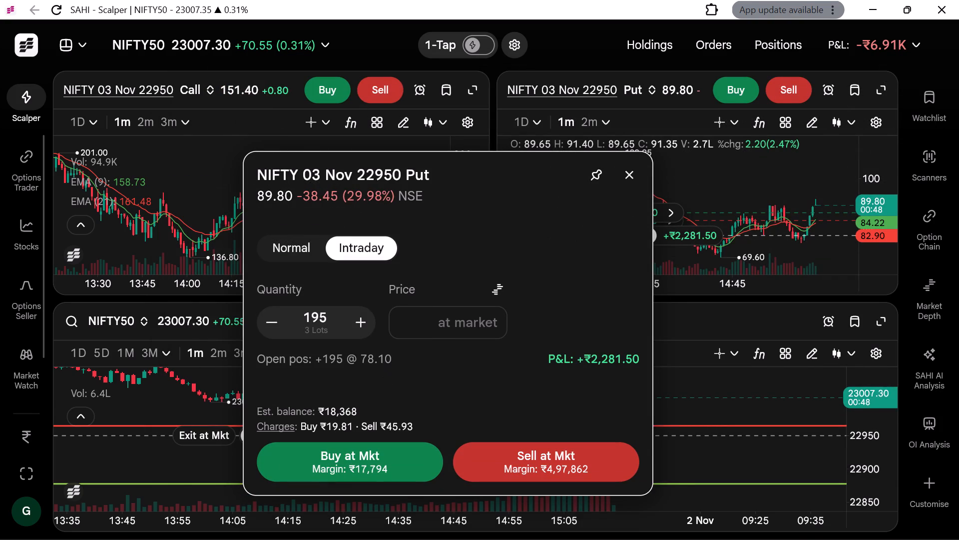
pyautogui.click(446, 324)
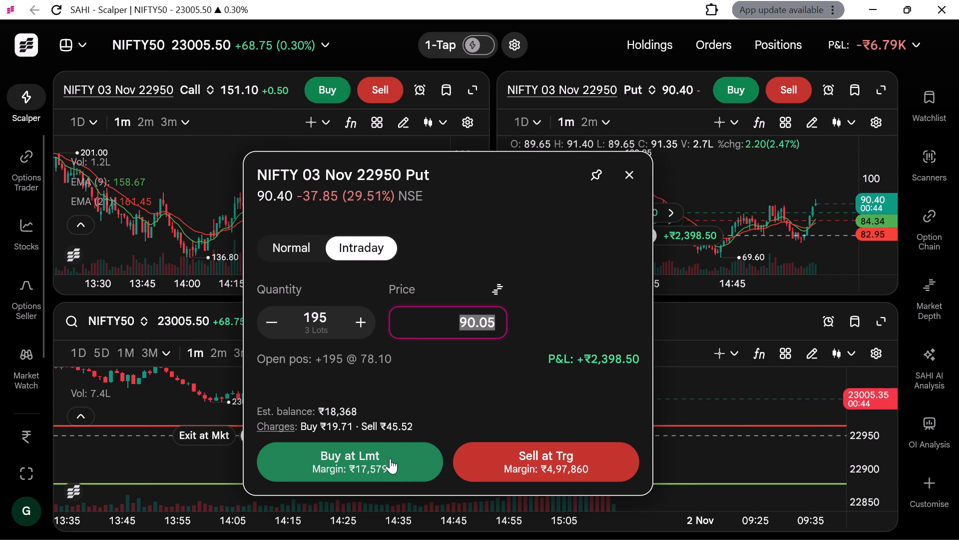
pyautogui.click(390, 458)
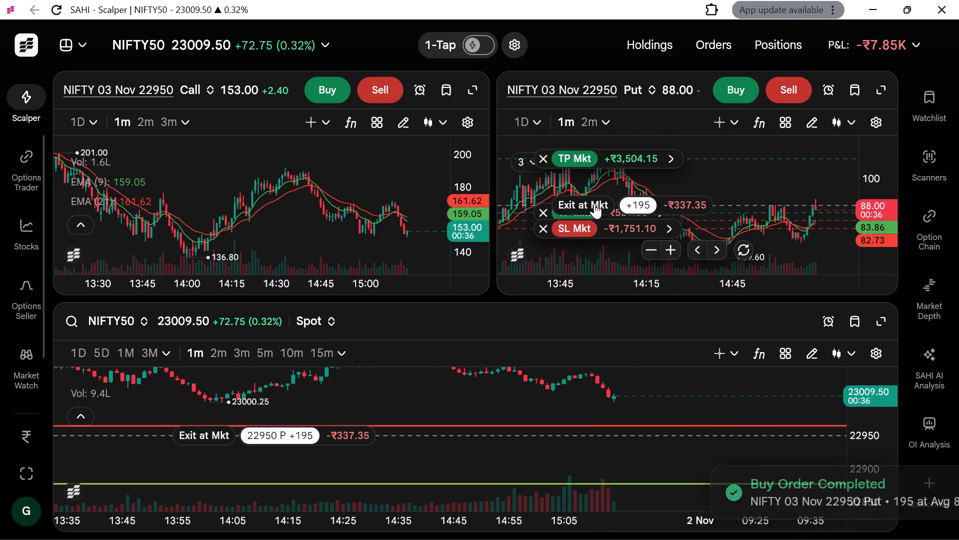
# Exit the 195-quantity NIFTY 03 Nov 22950 Put position at market from its chart.
pyautogui.click(594, 203)
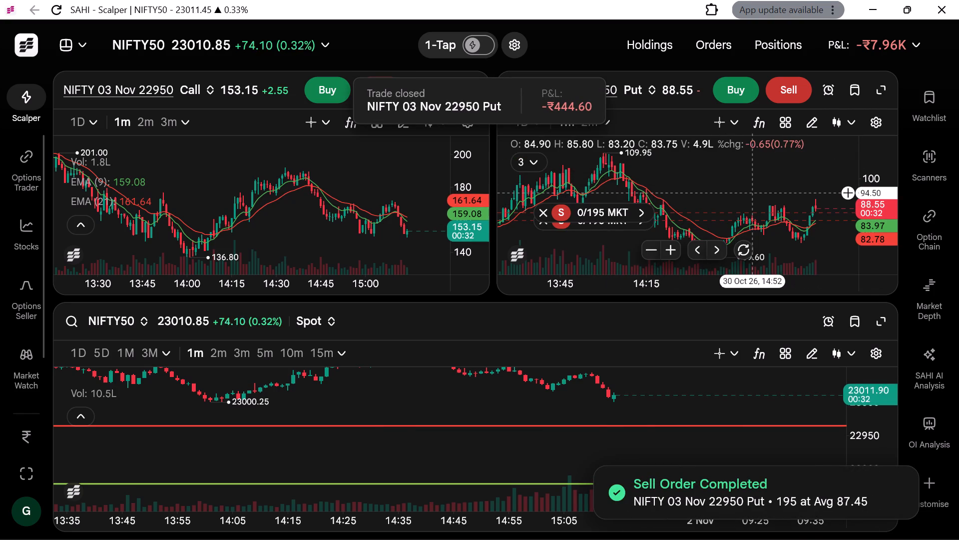
# Enlarge the 22950 Put chart and try to cancel its two leftover 195-quantity market sell orders, triggers 86.90 and 83.90.
pyautogui.click(877, 91)
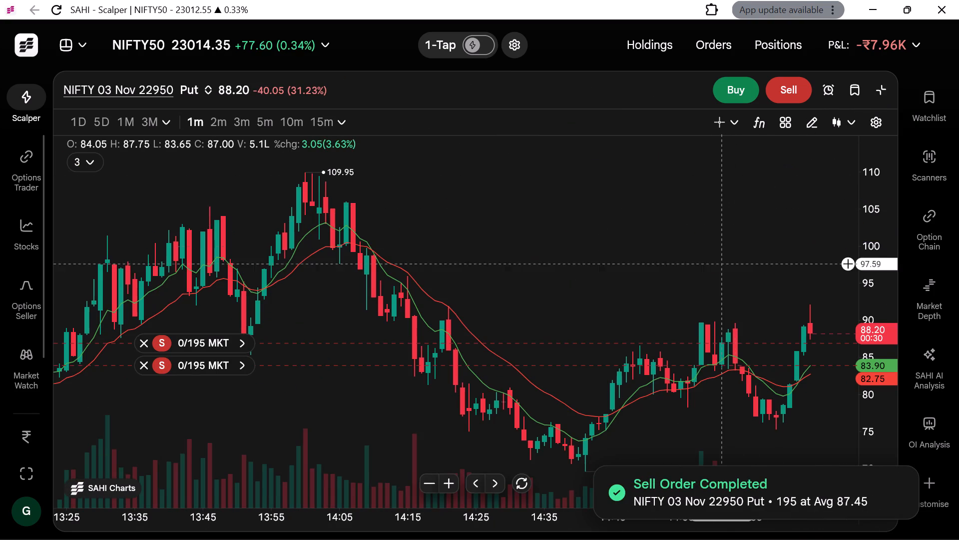
pyautogui.hscroll(-1, 723, 267)
pyautogui.scroll(-1, 723, 267)
pyautogui.hscroll(-1, 723, 267)
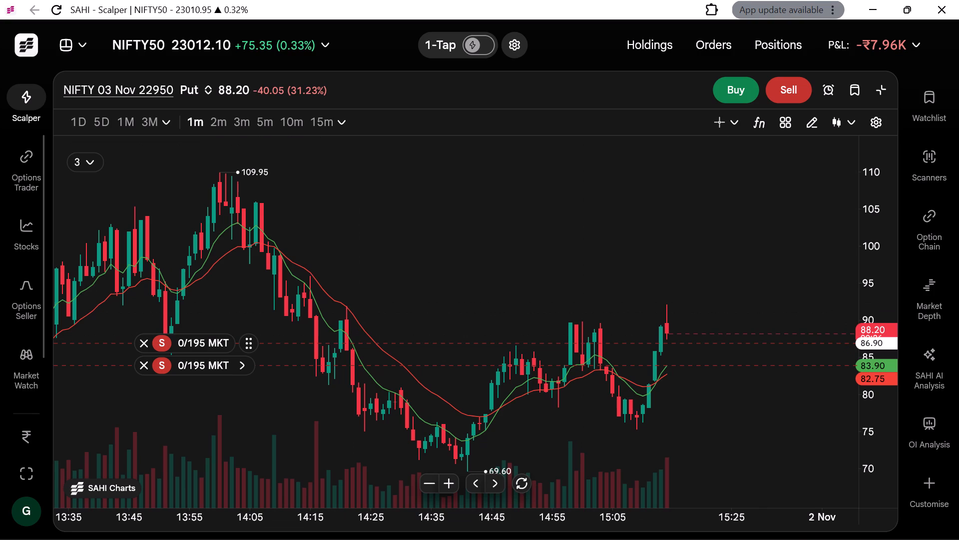
pyautogui.click(142, 345)
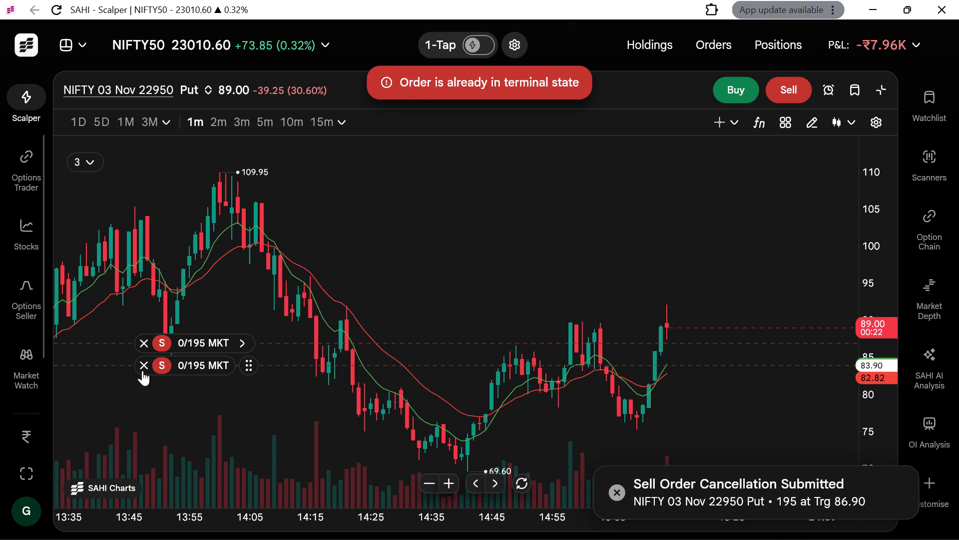
pyautogui.click(142, 366)
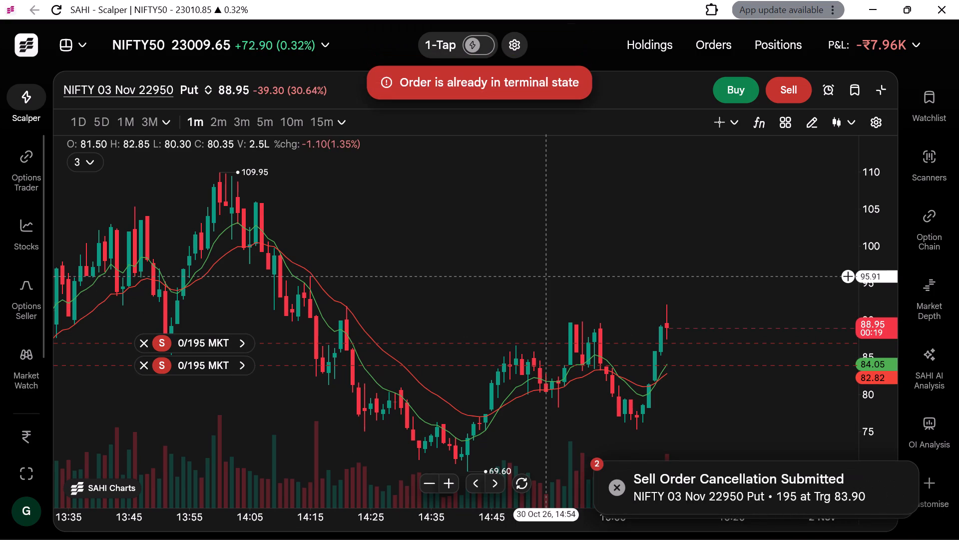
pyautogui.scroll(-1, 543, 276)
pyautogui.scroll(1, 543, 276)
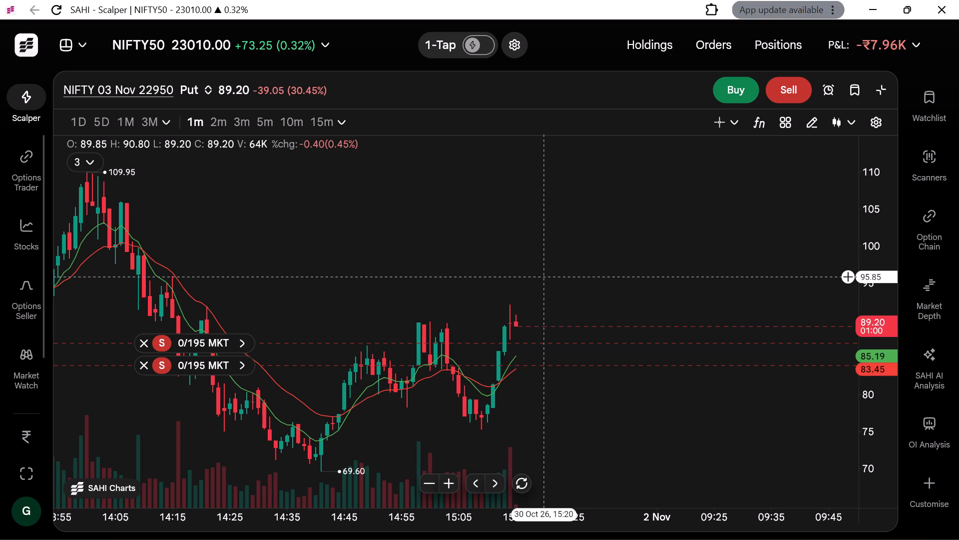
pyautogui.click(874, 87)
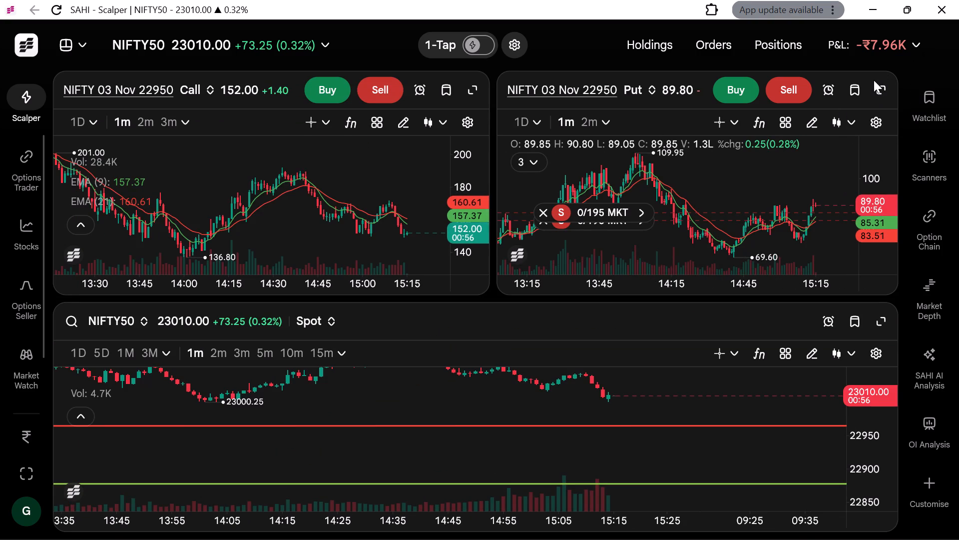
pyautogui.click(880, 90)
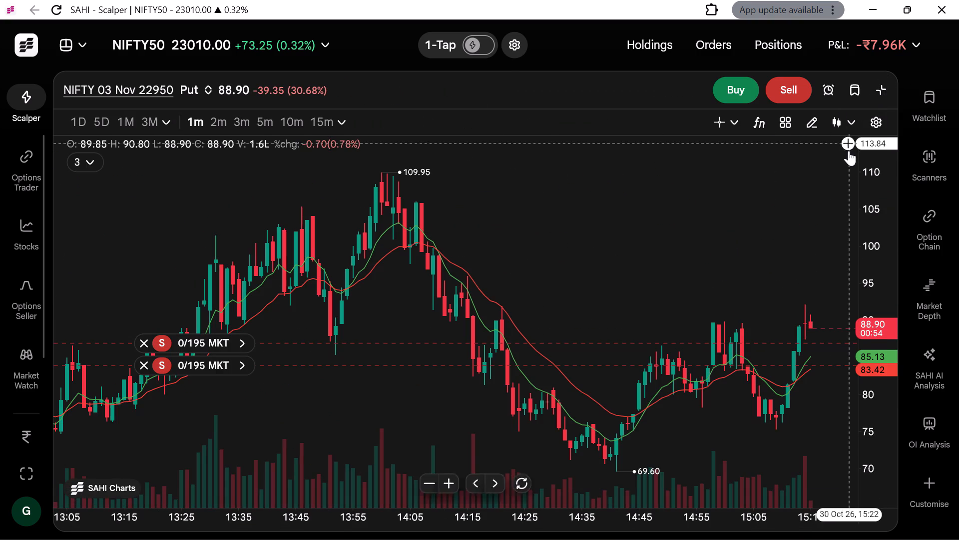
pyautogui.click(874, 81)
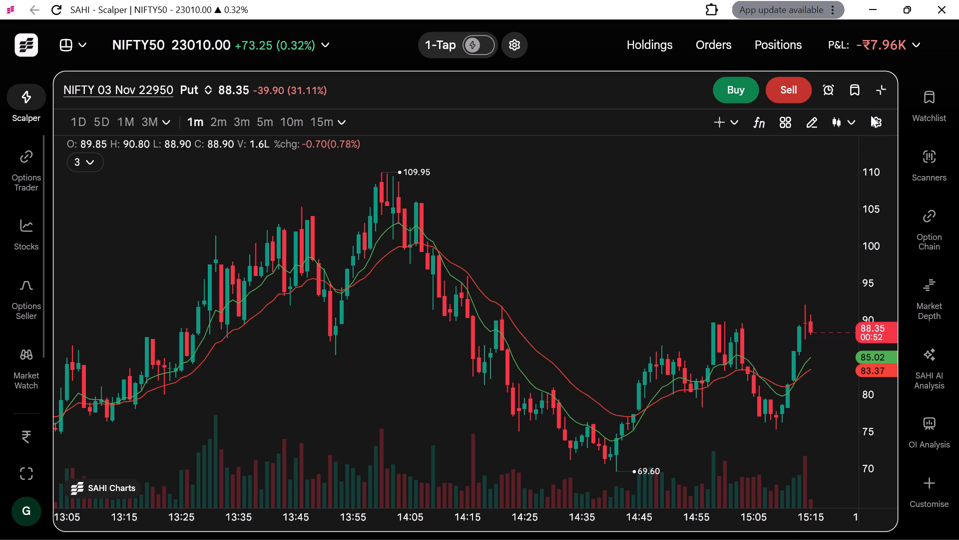
# Close the SAHI trading window.
pyautogui.click(941, 14)
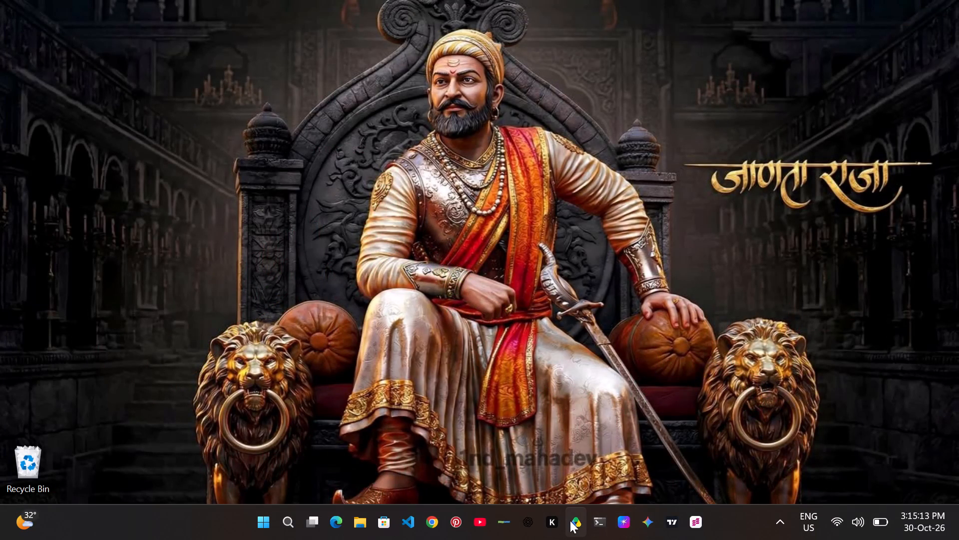
# Launch the K app pinned on the desktop.
pyautogui.click(553, 520)
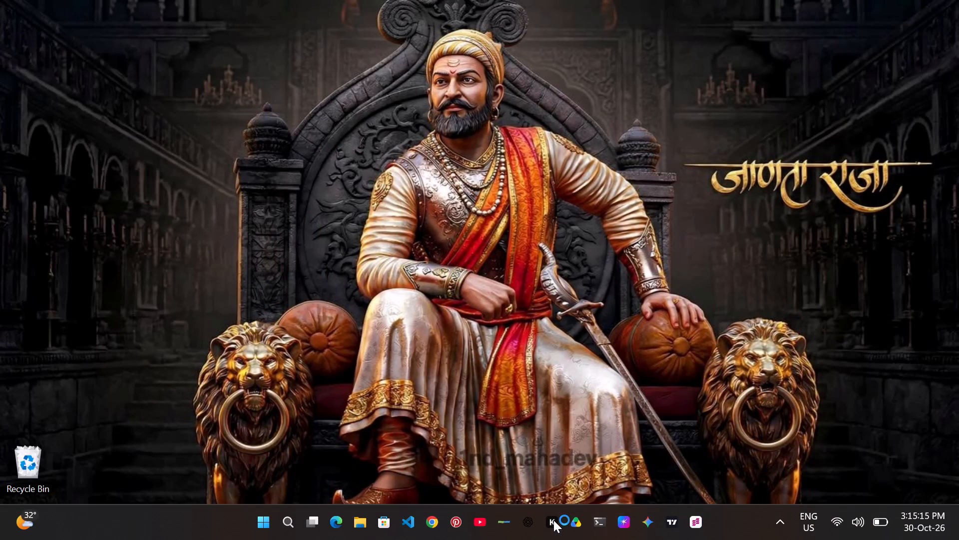
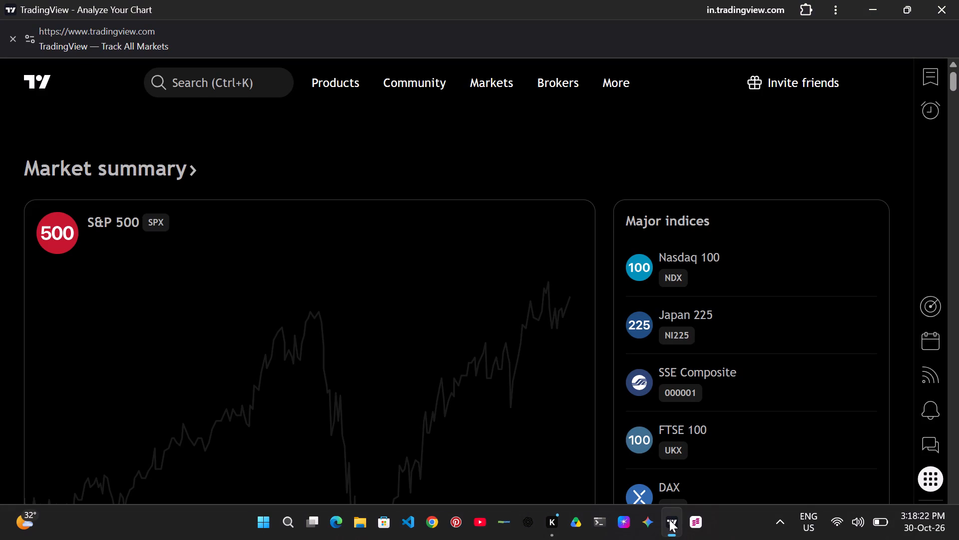
# Open the search on the TradingView home page.
pyautogui.click(190, 72)
pyautogui.click(186, 93)
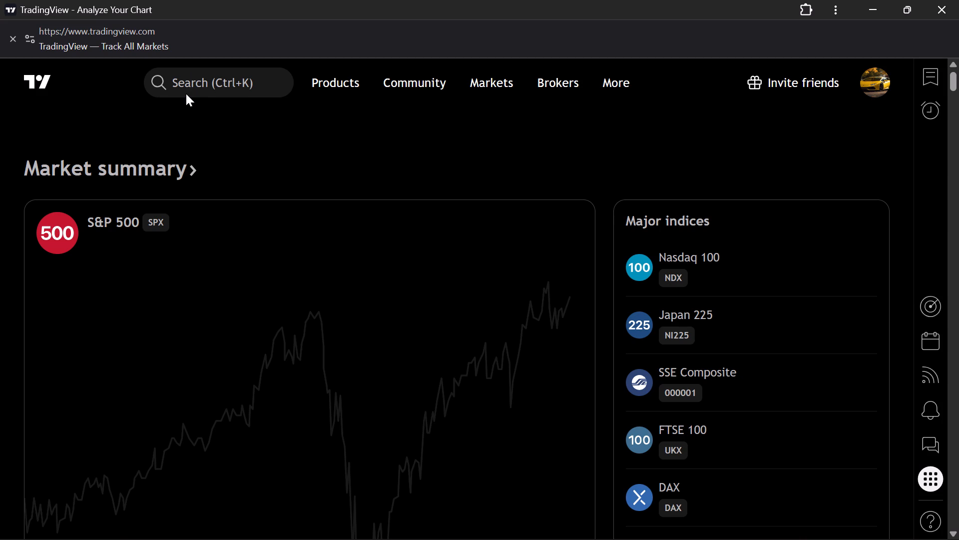
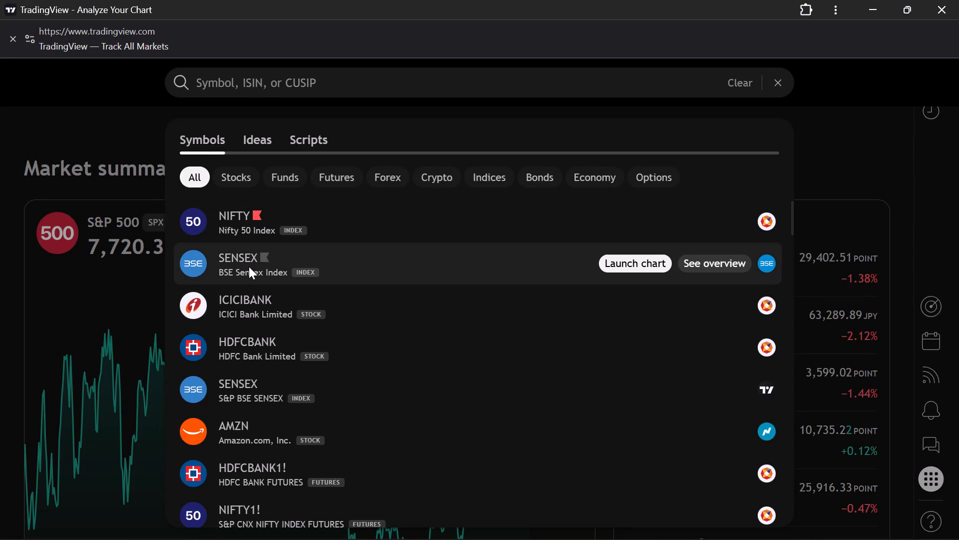
# Open the chart for SENSEX, the BSE Sensex Index, and examine its latest one-minute candles.
pyautogui.click(249, 266)
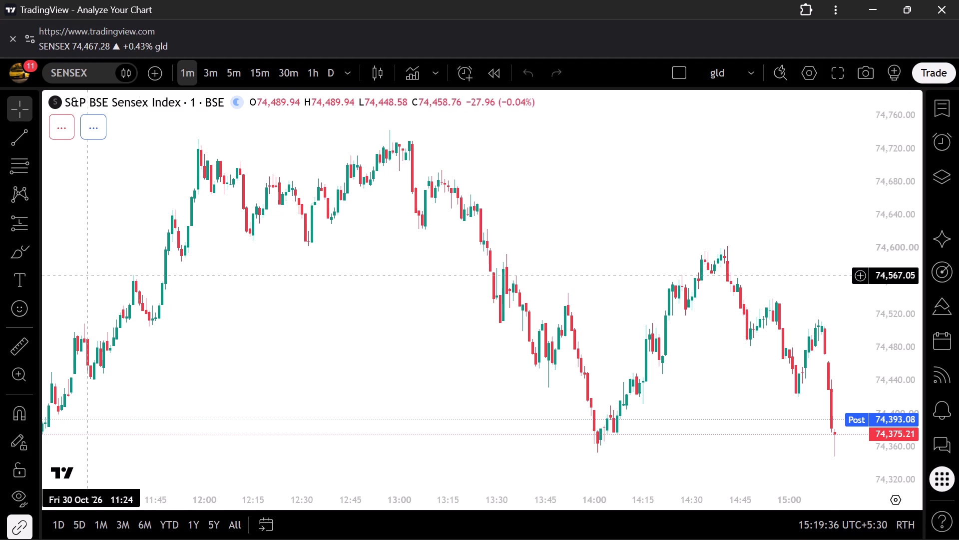
pyautogui.scroll(3, 508, 333)
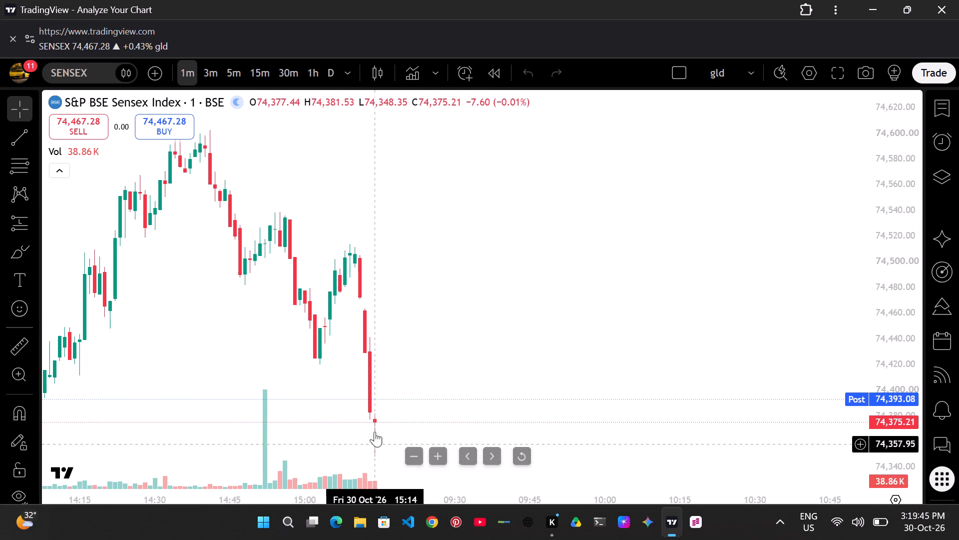
pyautogui.scroll(-1, 388, 363)
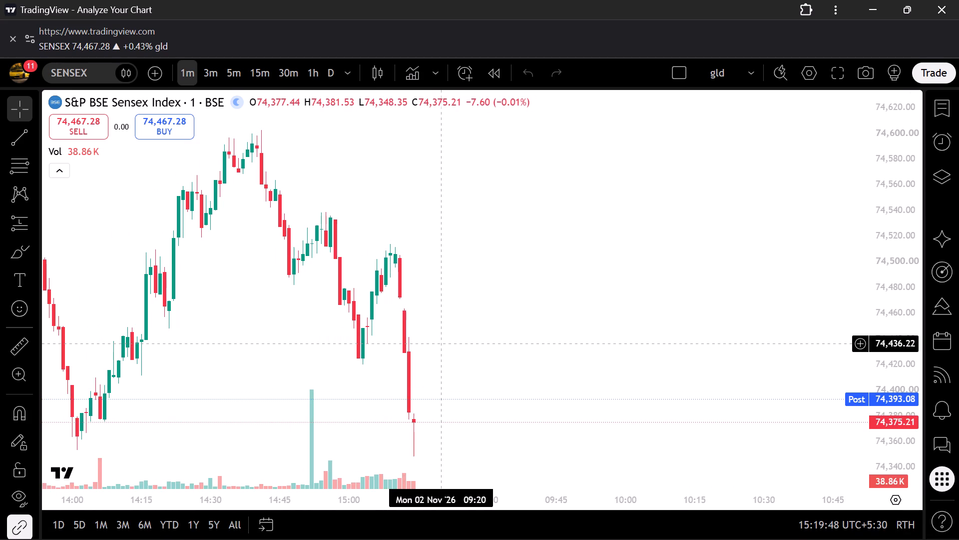
pyautogui.hscroll(1, 443, 343)
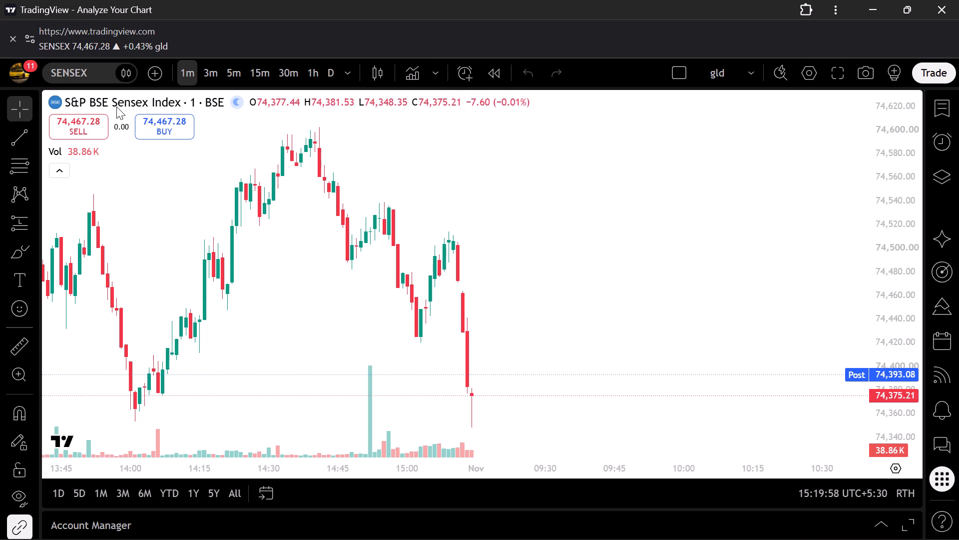
# Switch the chart's symbol from SENSEX to NIFTY, the Nifty 50 Index.
pyautogui.click(70, 90)
pyautogui.click(63, 69)
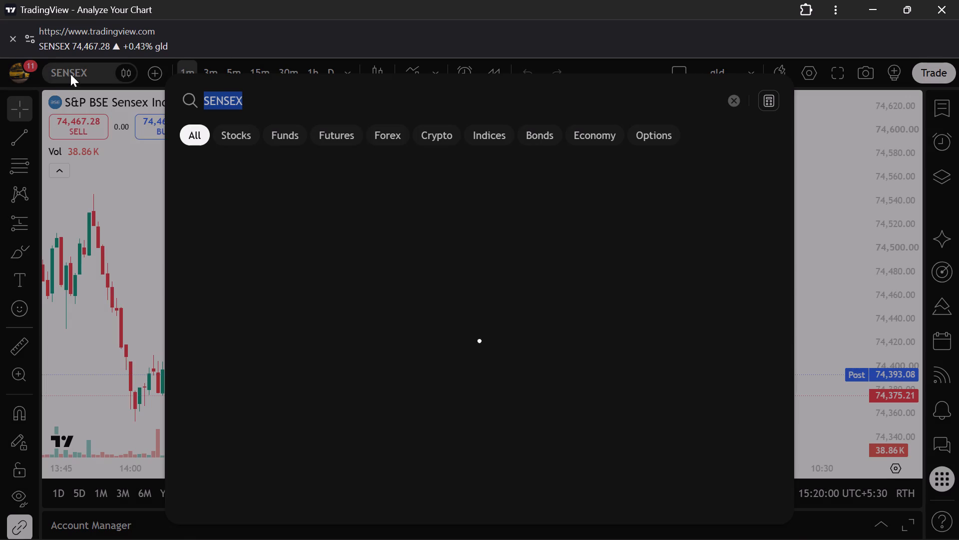
pyautogui.press('BackSpace')
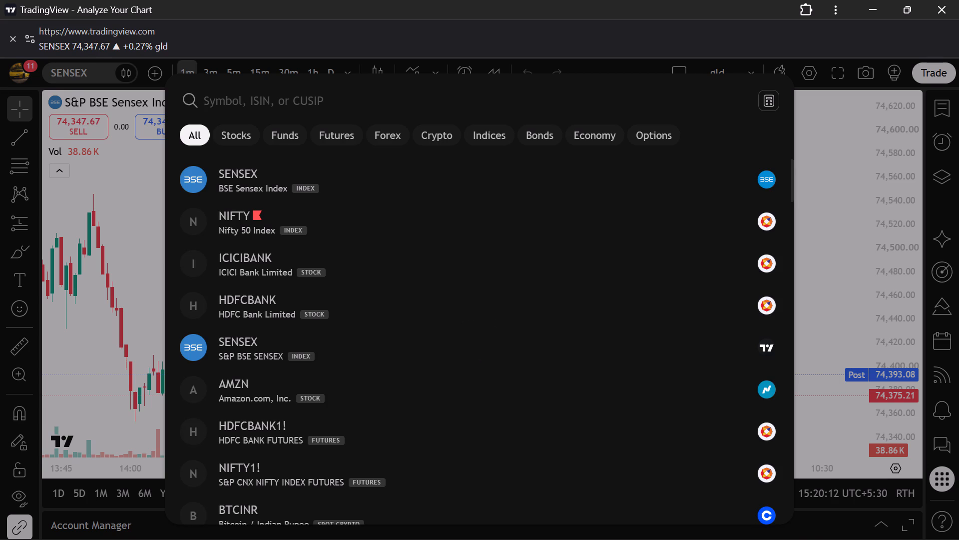
pyautogui.click(236, 217)
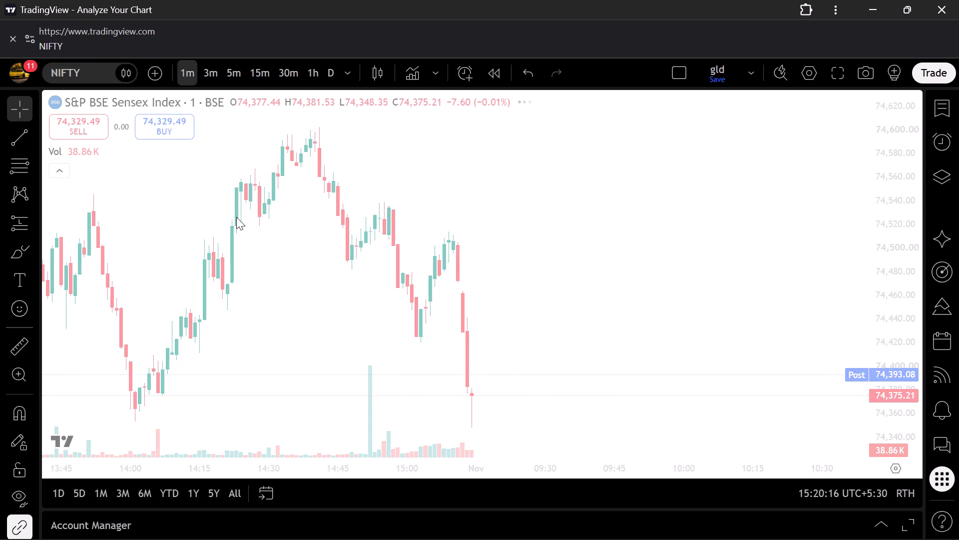
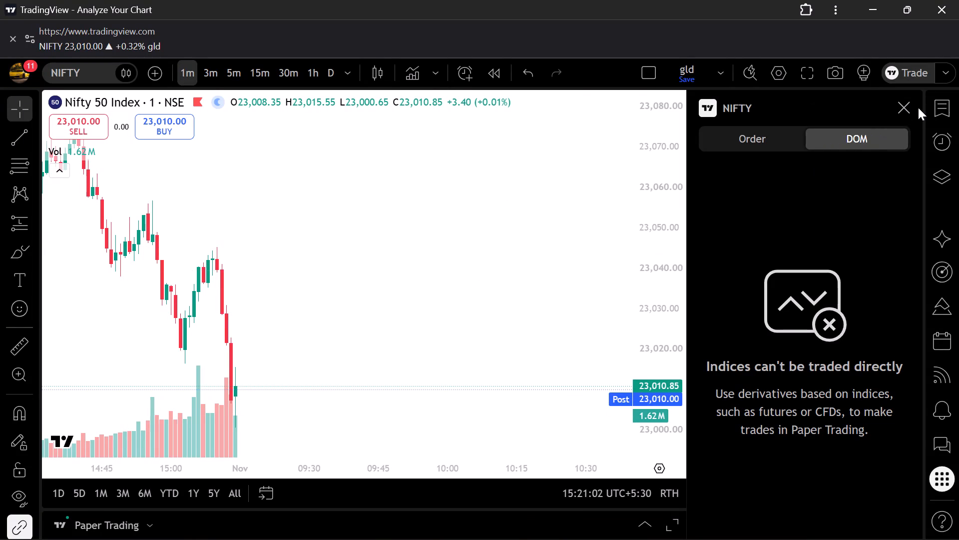
# Close the NIFTY order and DOM view so the chart uses the full width.
pyautogui.click(895, 106)
# Switch the NIFTY chart from one-minute candles to the 15-minute interval.
pyautogui.hscroll(-1, 645, 267)
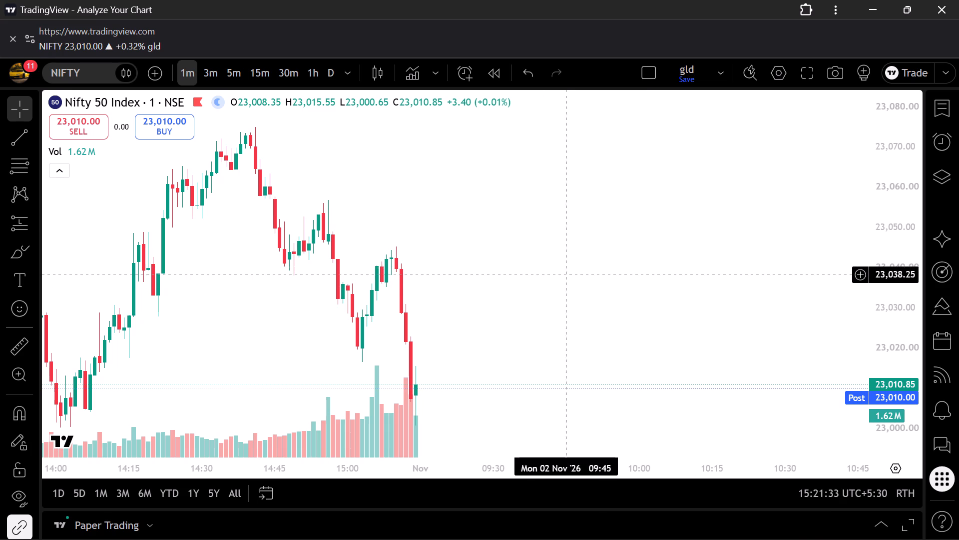
pyautogui.scroll(1, 578, 272)
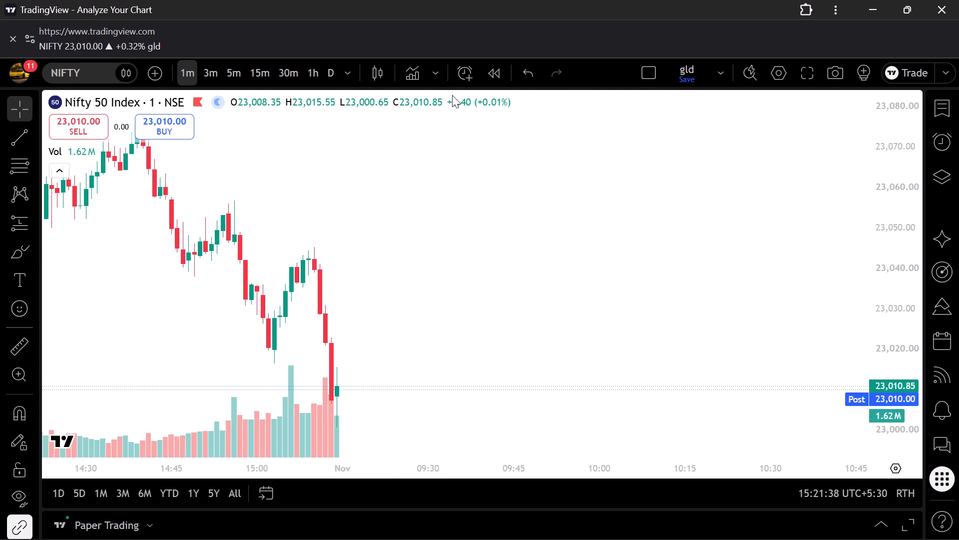
pyautogui.click(260, 72)
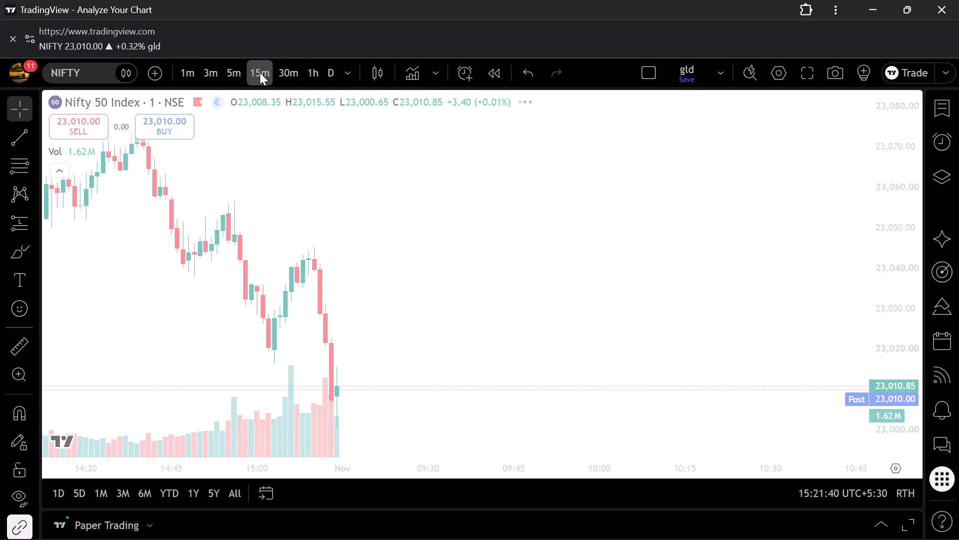
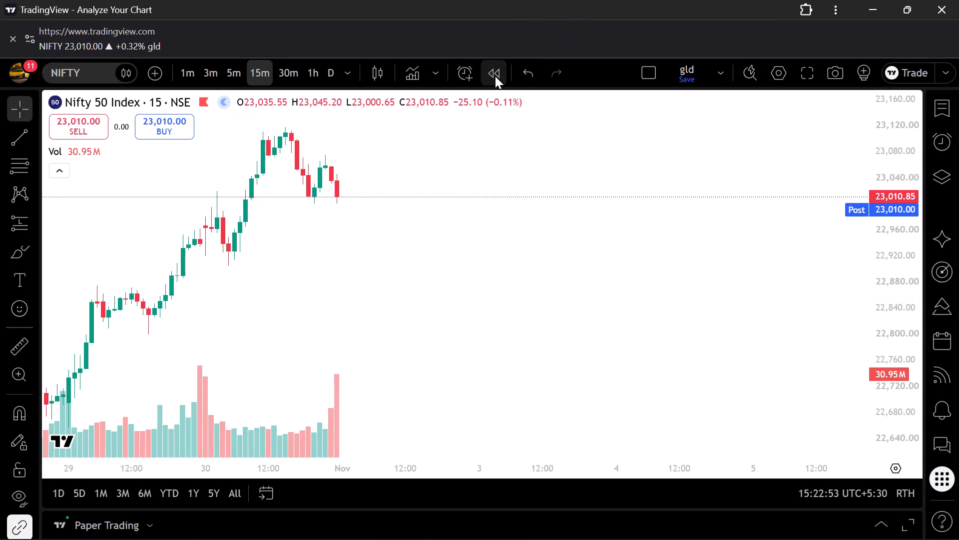
# Turn on Bar Replay for the 15-minute NIFTY chart, restarting it while it is stuck loading.
pyautogui.click(491, 76)
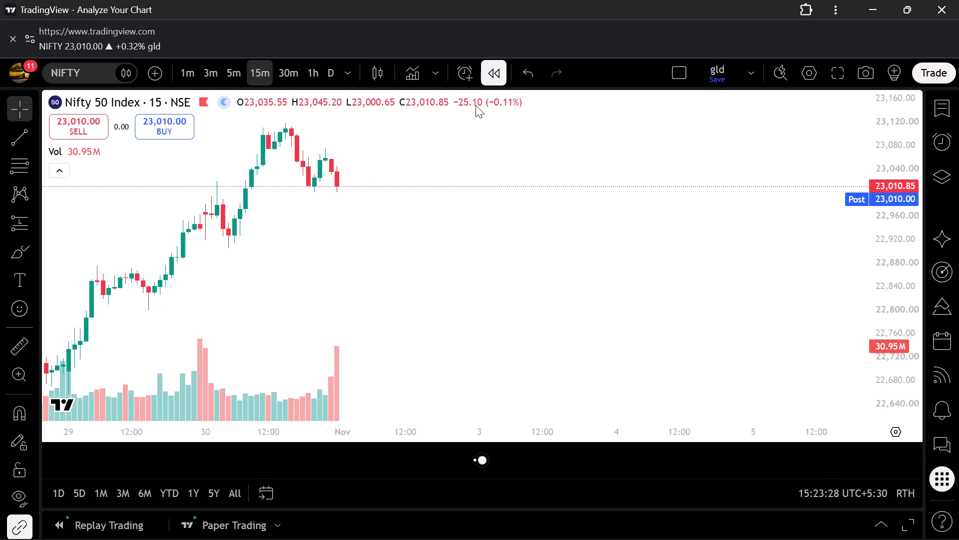
pyautogui.tripleClick(497, 73)
pyautogui.click(497, 73)
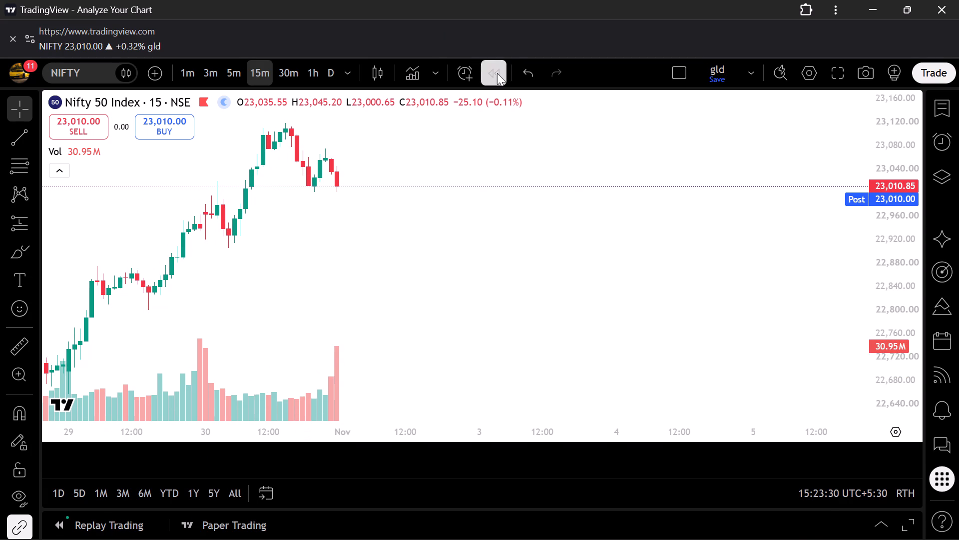
pyautogui.click(497, 73)
pyautogui.click(497, 73)
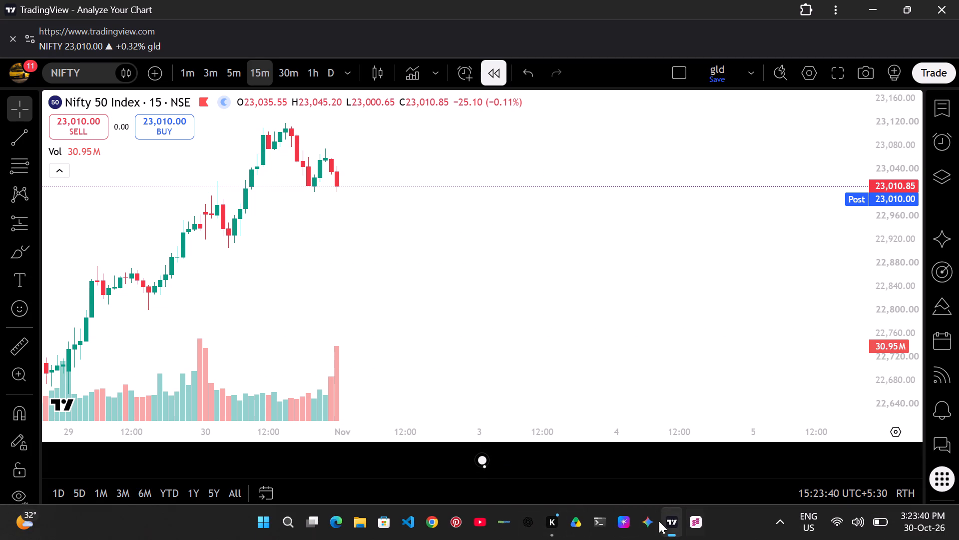
# Open the YouTube app.
pyautogui.click(480, 533)
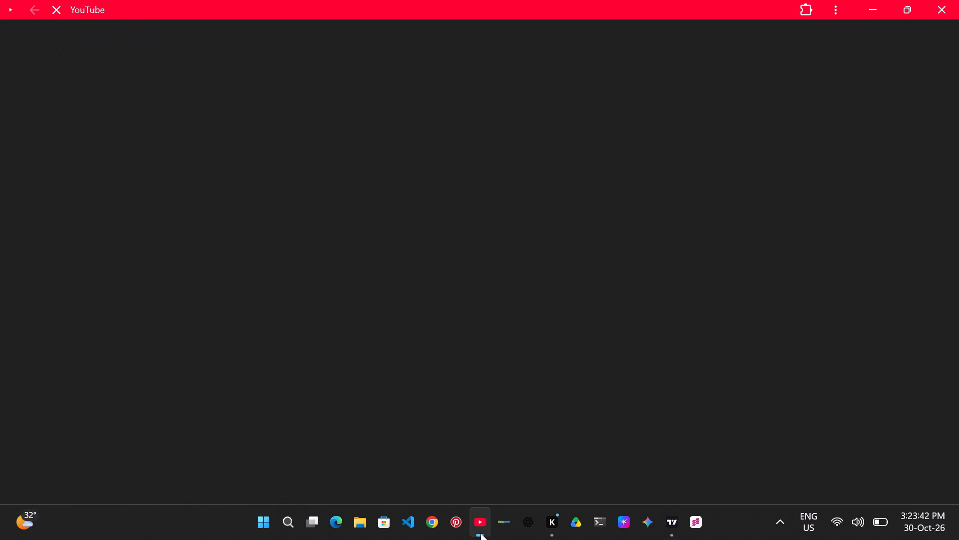